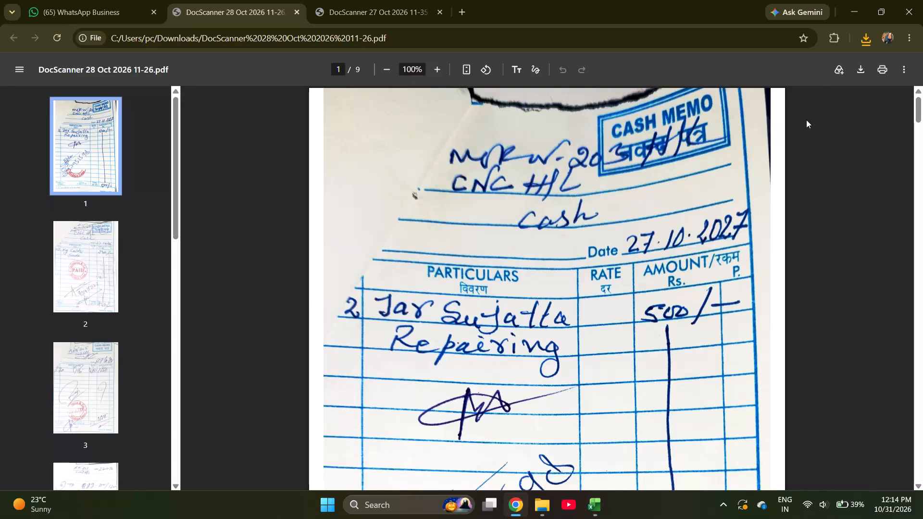
Look through the scanned cash memos and challans in the 28 Oct PDF up to the Global Basket Trading Company invoice.
{"action": "scroll", "coordinate": [773, 180], "scroll_direction": "down", "scroll_amount": 11}
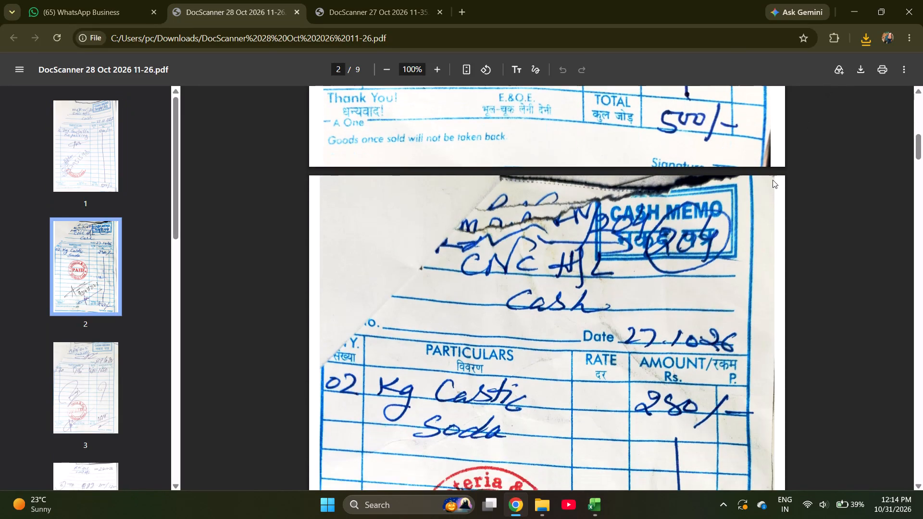
{"action": "scroll", "coordinate": [773, 180], "scroll_direction": "down", "scroll_amount": 4}
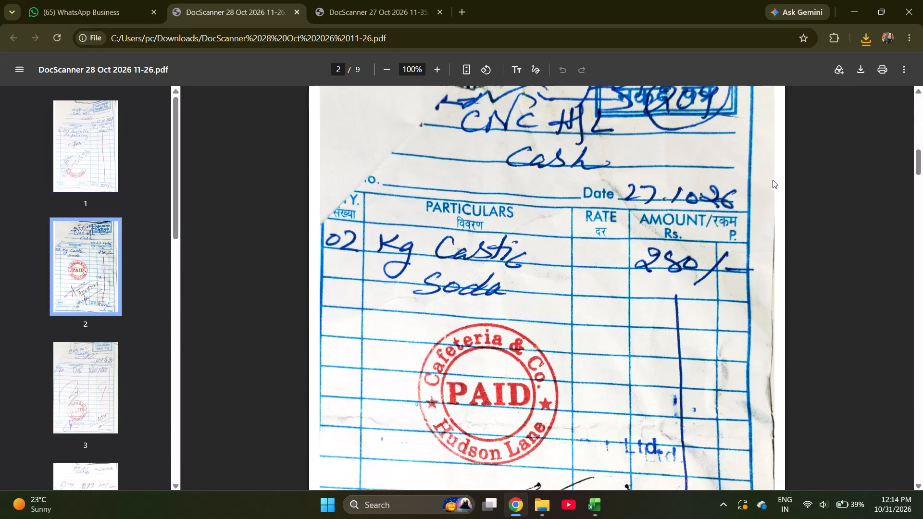
{"action": "scroll", "coordinate": [773, 180], "scroll_direction": "down", "scroll_amount": 7}
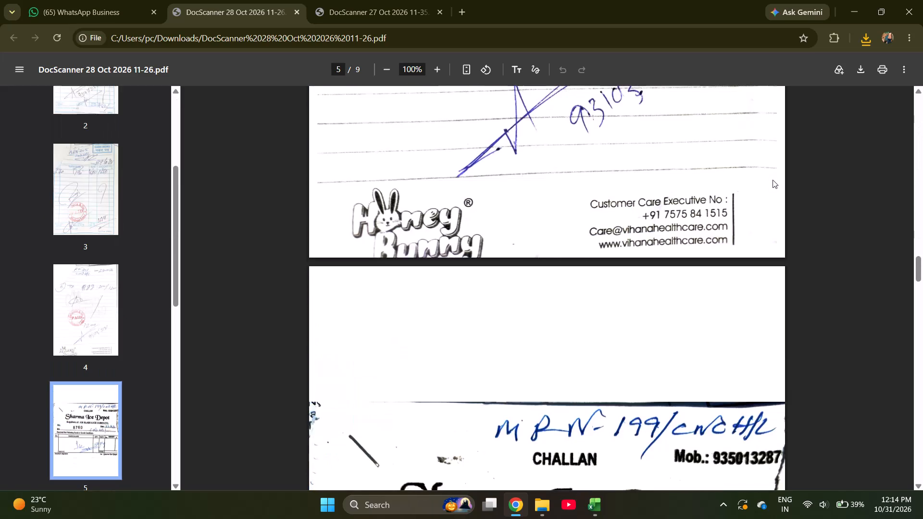
{"action": "scroll", "coordinate": [773, 180], "scroll_direction": "up", "scroll_amount": 8}
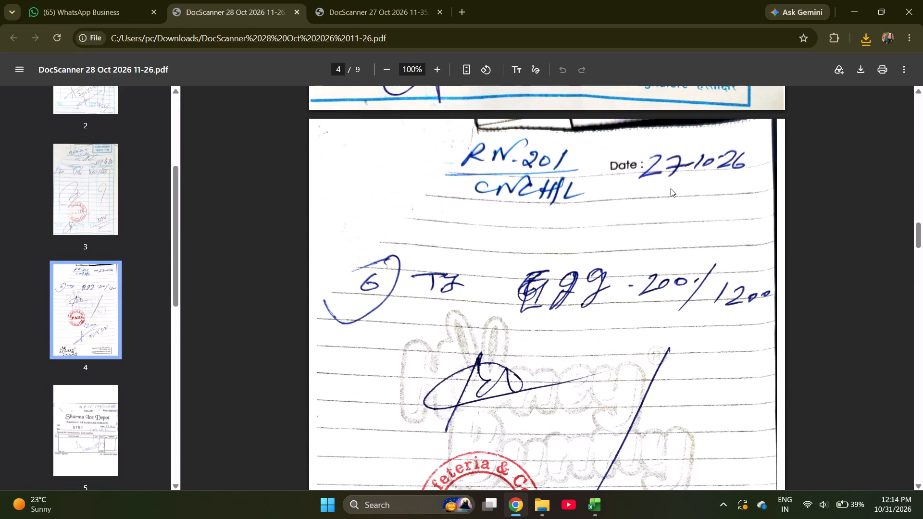
{"action": "left_click", "coordinate": [671, 188]}
{"action": "key", "text": "Right"}
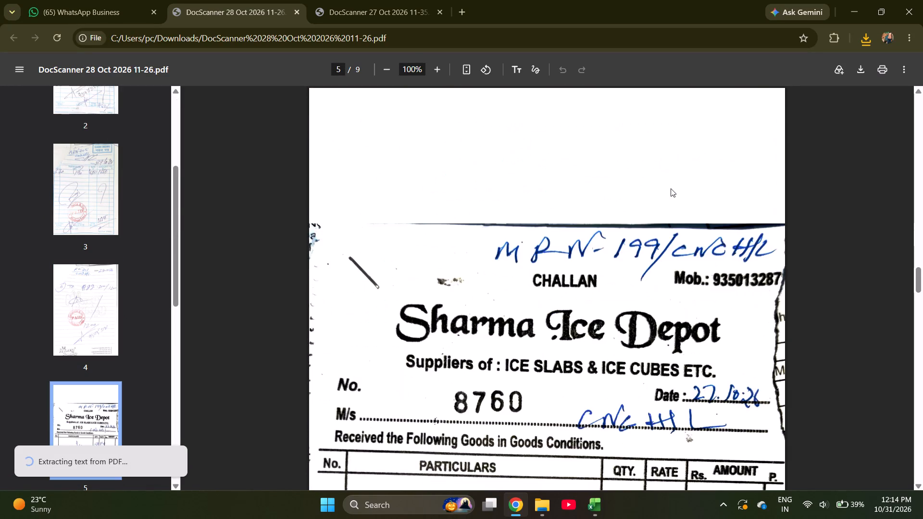
{"action": "key", "text": "Right"}
{"action": "key", "text": "Right"}
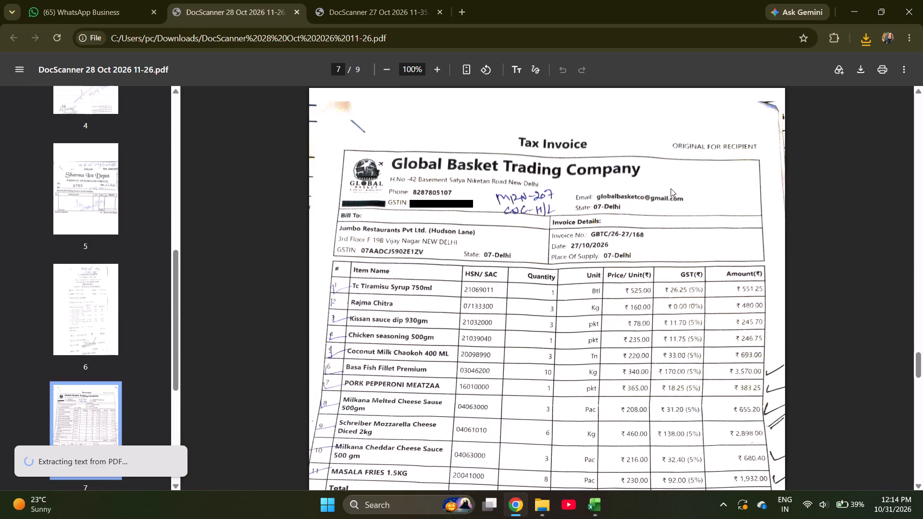
Examine the Global Basket Trading Company tax invoice GBTC/26-27/168, including its item names, quantities, unit prices, GST and amounts.
{"action": "scroll", "coordinate": [585, 262], "scroll_direction": "down", "scroll_amount": 1}
{"action": "scroll", "coordinate": [671, 188], "scroll_direction": "down", "scroll_amount": 1}
{"action": "scroll", "coordinate": [585, 262], "scroll_direction": "down", "scroll_amount": 1}
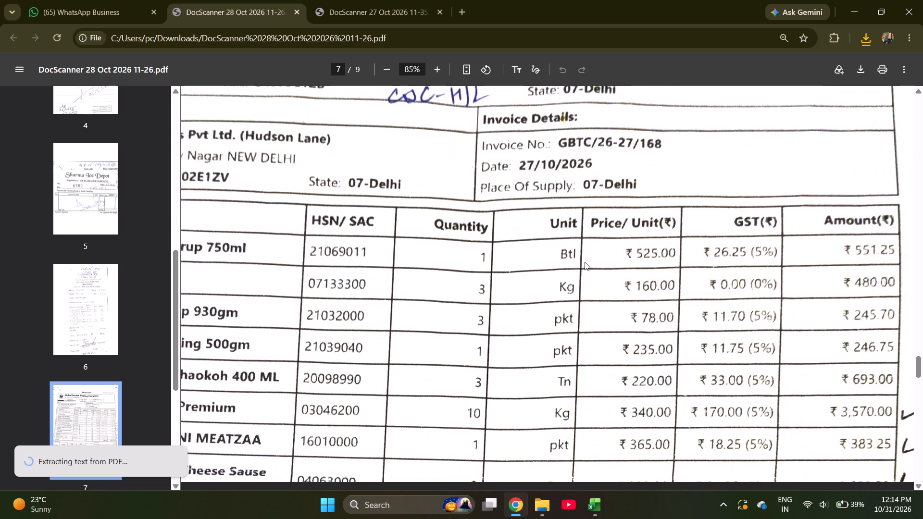
{"action": "key", "text": "alt+Tab"}
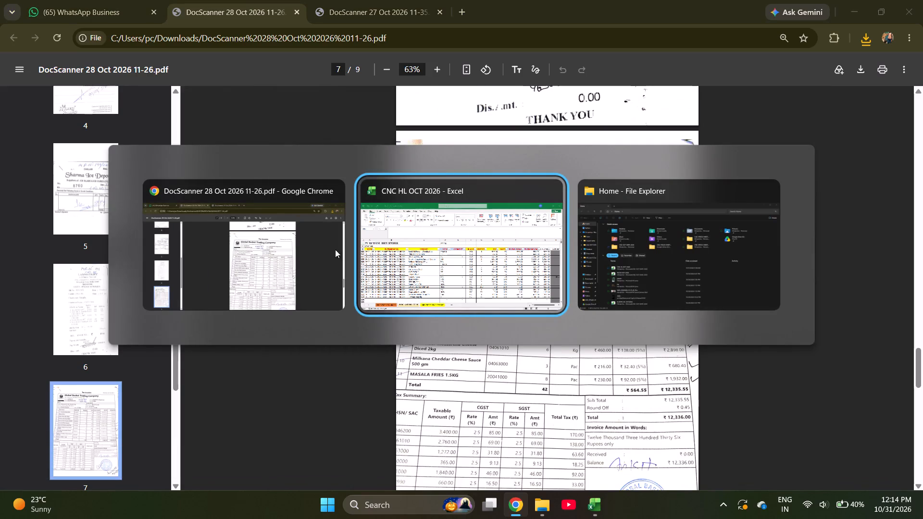
{"action": "left_click", "coordinate": [306, 266], "text": "alt"}
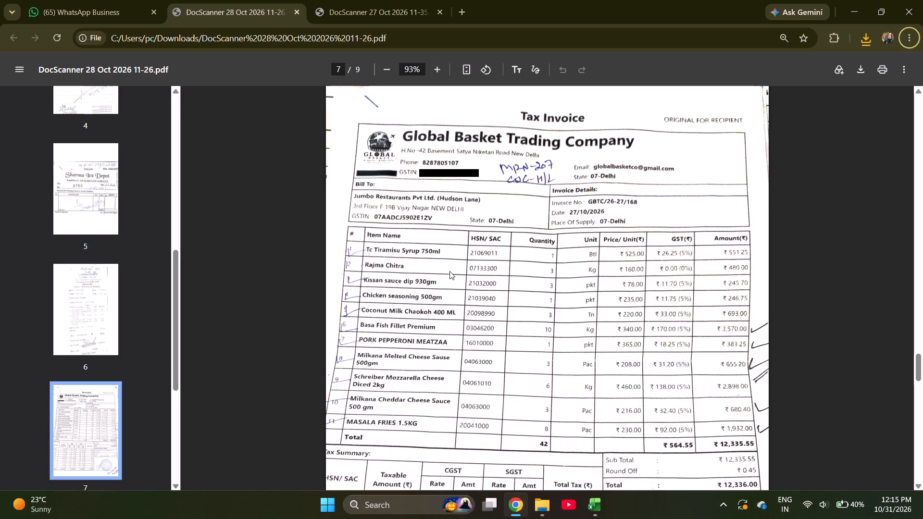
{"action": "scroll", "coordinate": [449, 271], "scroll_direction": "left", "scroll_amount": 1}
{"action": "left_click", "coordinate": [438, 64]}
{"action": "left_click", "coordinate": [438, 64]}
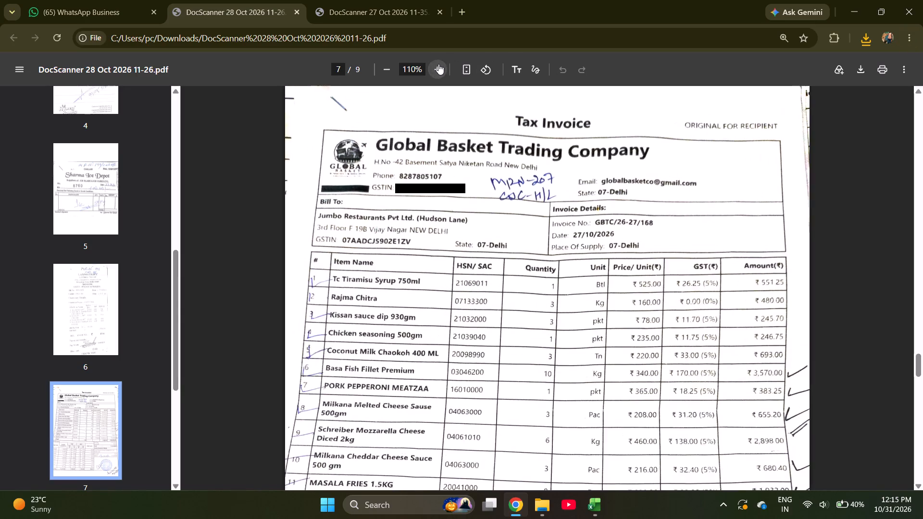
{"action": "left_click", "coordinate": [438, 64]}
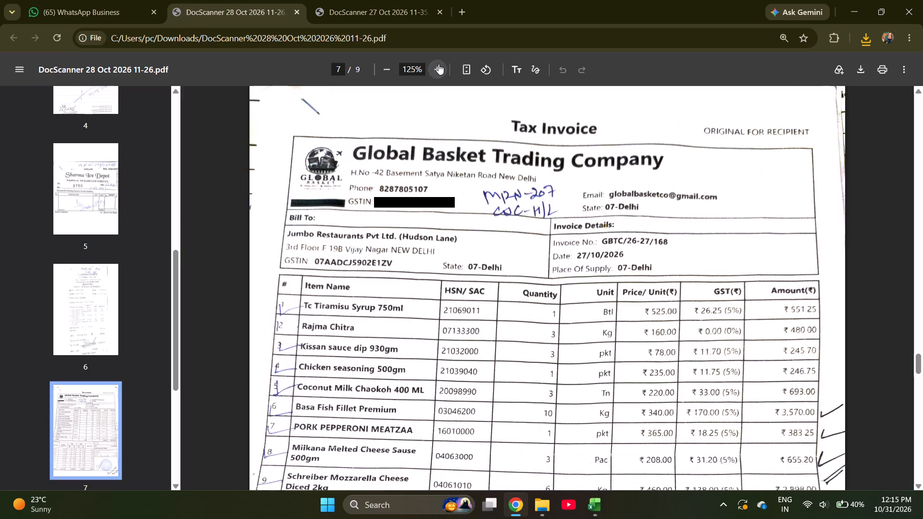
{"action": "left_click", "coordinate": [460, 220]}
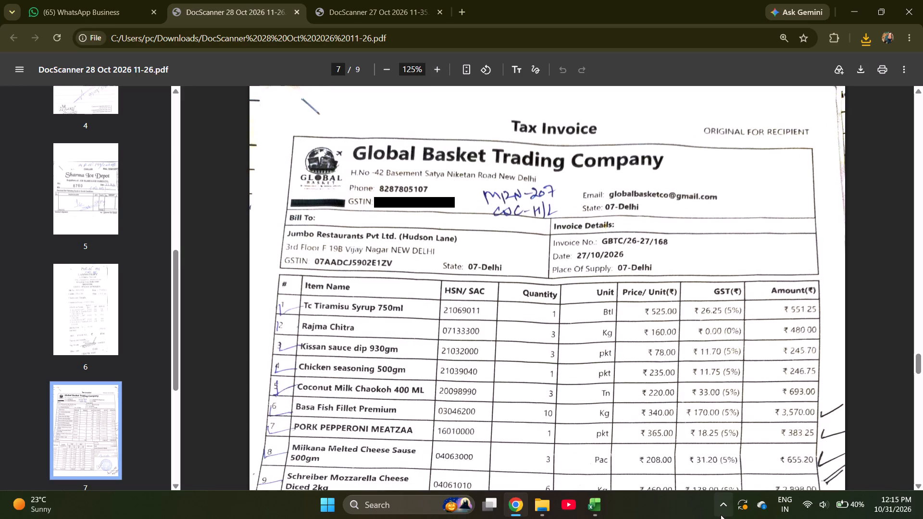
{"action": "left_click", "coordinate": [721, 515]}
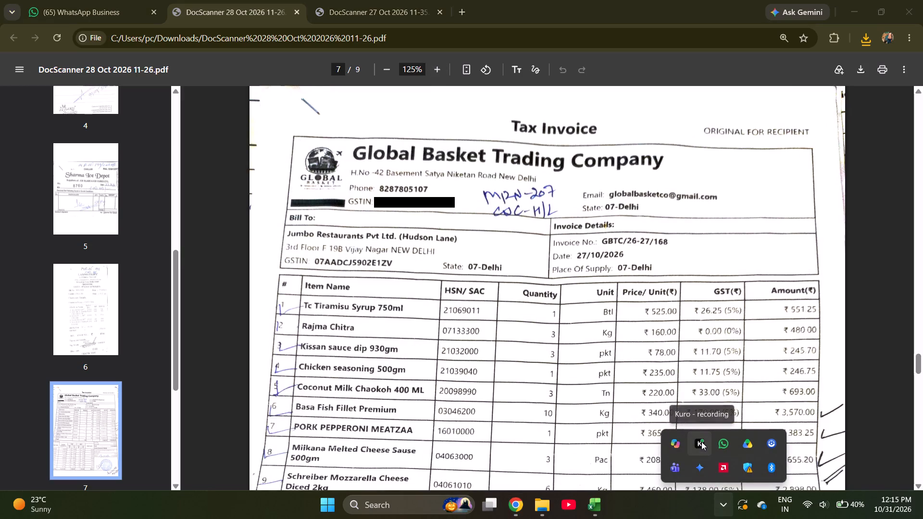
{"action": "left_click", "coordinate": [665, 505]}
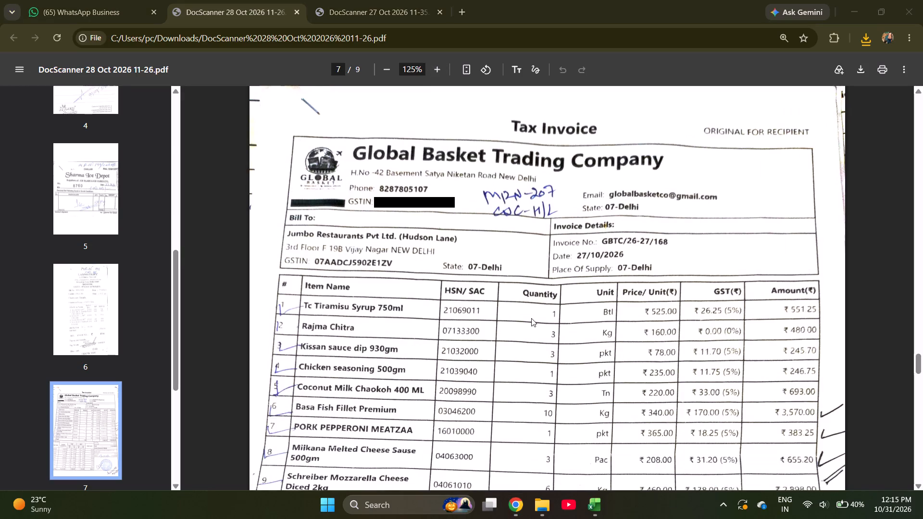
Examine the lower line items of the Global Basket Trading Company invoice.
{"action": "scroll", "coordinate": [531, 318], "scroll_direction": "down", "scroll_amount": 2}
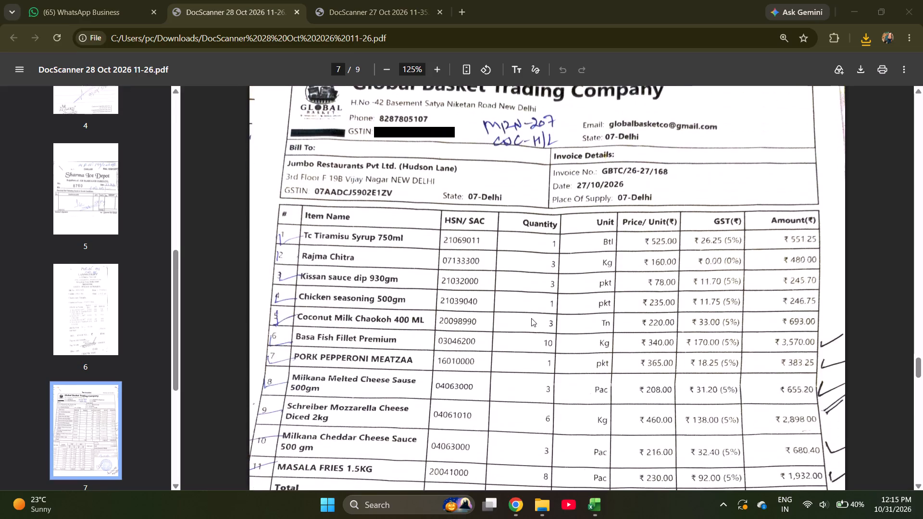
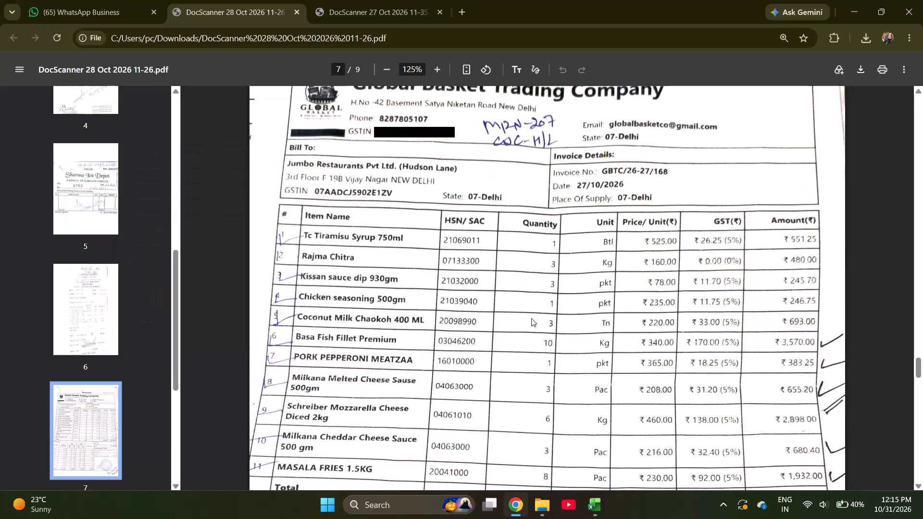
In the CNC HL OCT 2026 workbook, start a dry store purchase row dated 27-Oct-26 for Global Basket Trading Company.
{"action": "key", "text": "alt+Tab"}
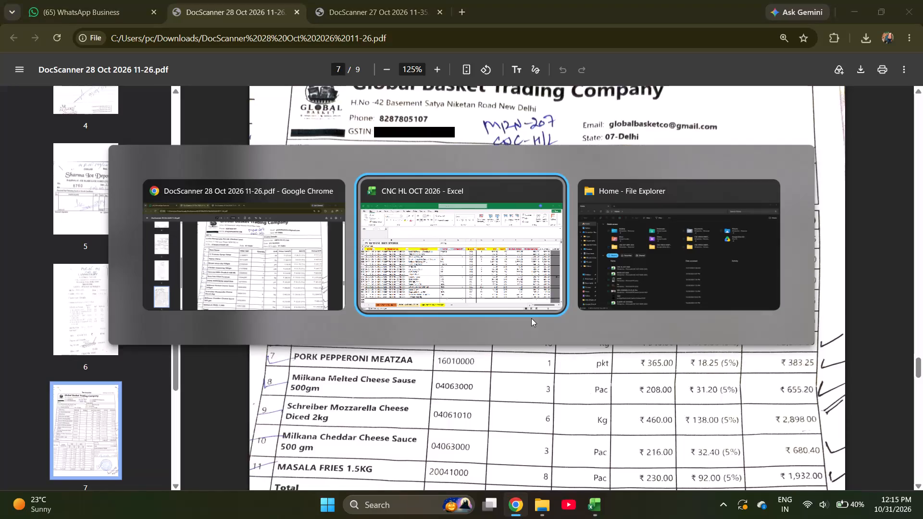
{"action": "key", "text": "alt+Tab"}
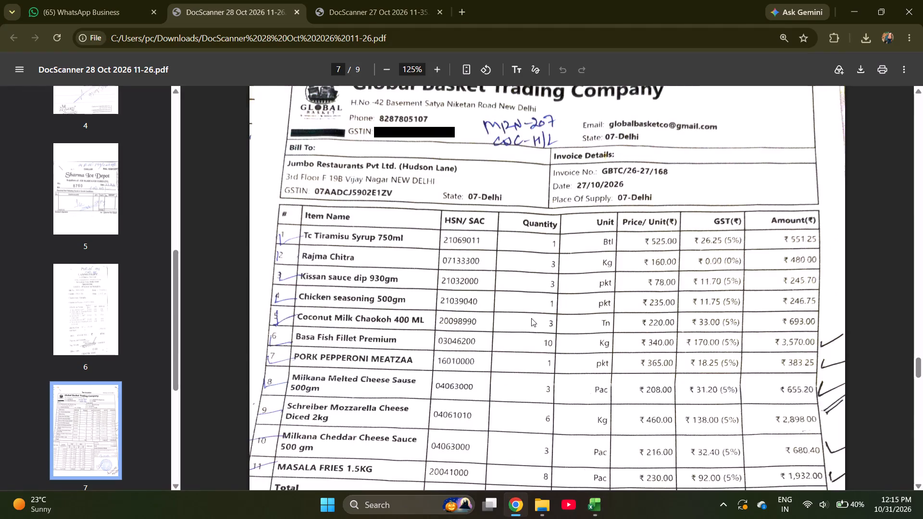
{"action": "key", "text": "alt+Tab"}
{"action": "type", "text": "10-24"}
{"action": "key", "text": "BackSpace"}
{"action": "type", "text": "7-2026"}
{"action": "key", "text": "Right"}
{"action": "key", "text": "alt+Tab"}
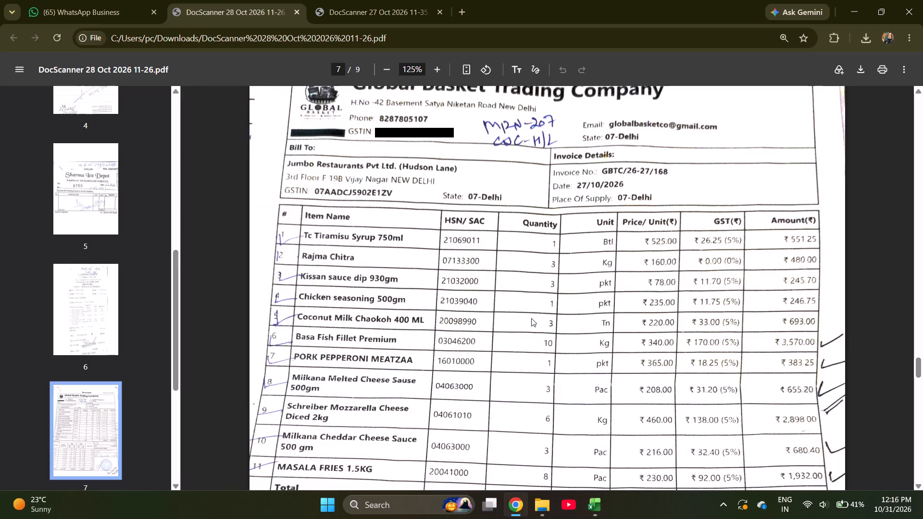
{"action": "key", "text": "alt+Tab"}
{"action": "key", "text": "alt+Tab"}
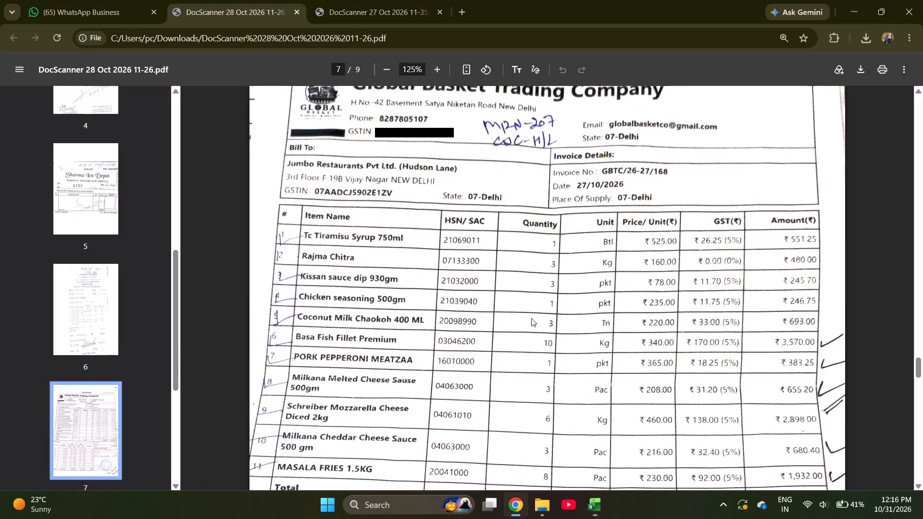
{"action": "key", "text": "alt+Tab"}
{"action": "key", "text": "ctrl+d"}
Find Tiramisu Syrup in the inventory summary and copy its name into the new purchase row's product cell.
{"action": "key", "text": "Right"}
{"action": "key", "text": "alt+Tab"}
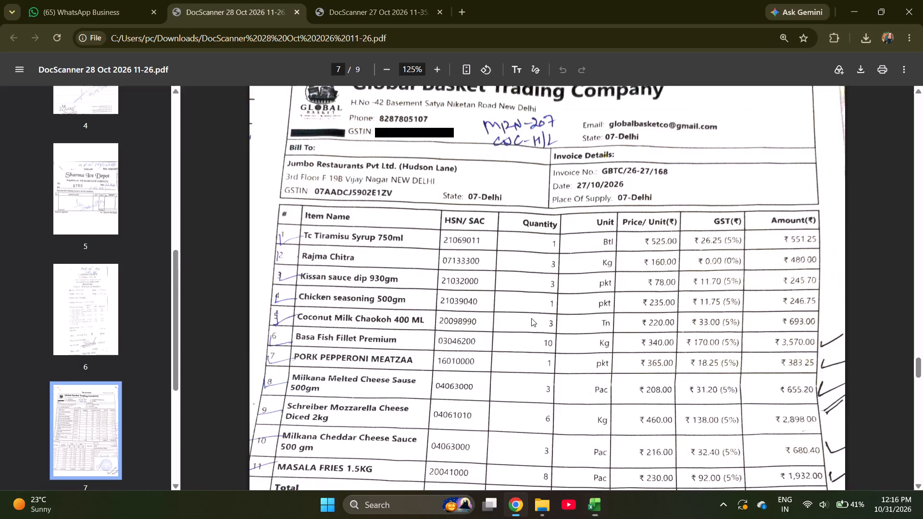
{"action": "key", "text": "alt+Tab"}
{"action": "type", "text": "ti"}
{"action": "key", "text": "BackSpace"}
{"action": "key", "text": "BackSpace"}
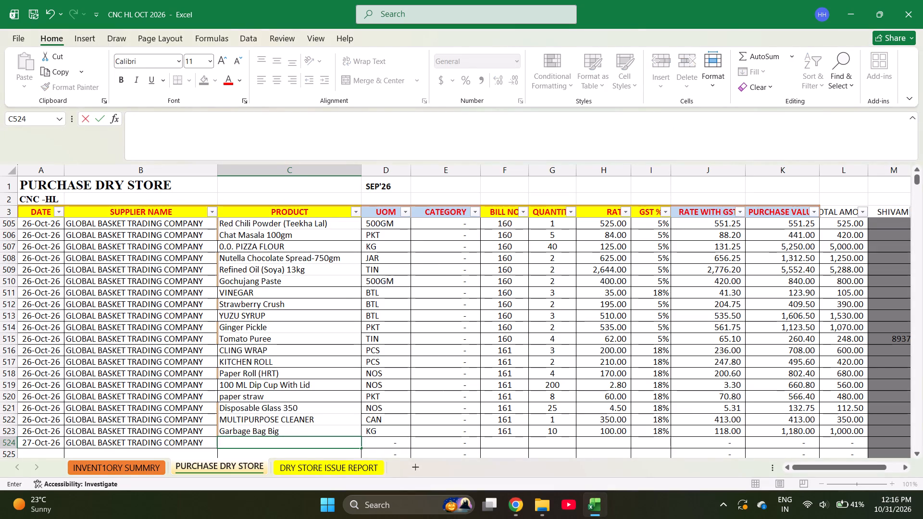
{"action": "key", "text": "ctrl+Page_Up"}
{"action": "key", "text": "ctrl+f"}
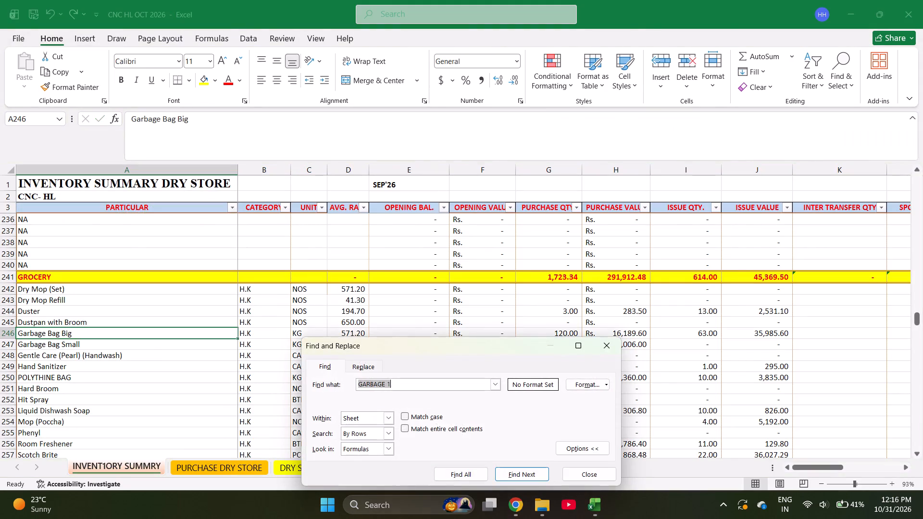
{"action": "type", "text": "tir"}
{"action": "key", "text": "Return"}
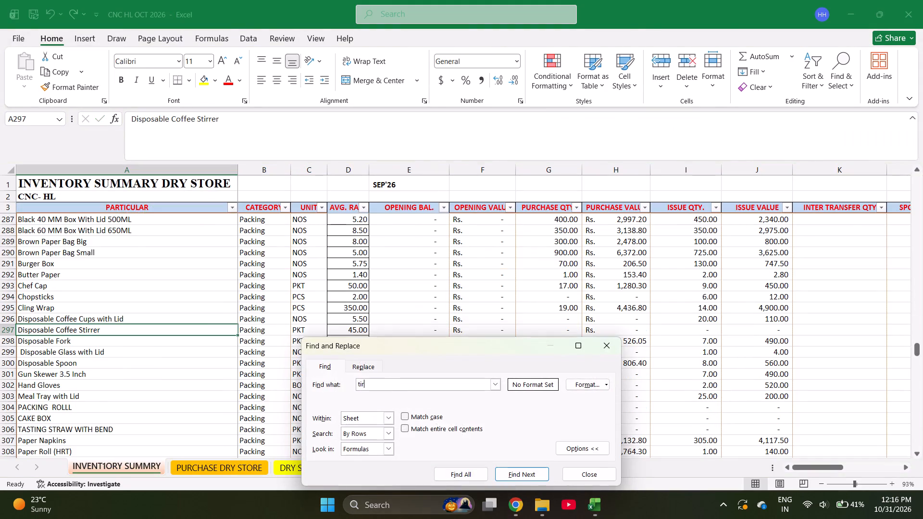
{"action": "key", "text": "Return"}
{"action": "key", "text": "a"}
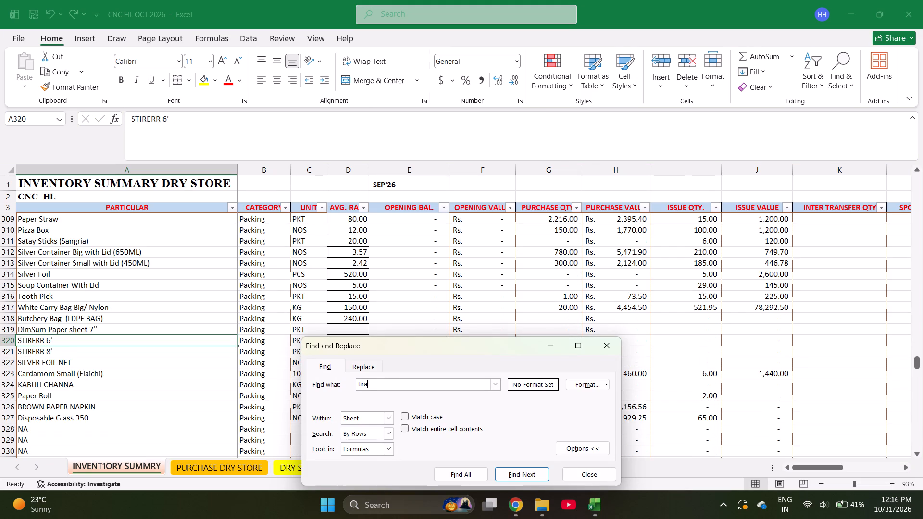
{"action": "key", "text": "Return"}
{"action": "key", "text": "Escape"}
{"action": "key", "text": "ctrl+c"}
{"action": "key", "text": "ctrl+Page_Down"}
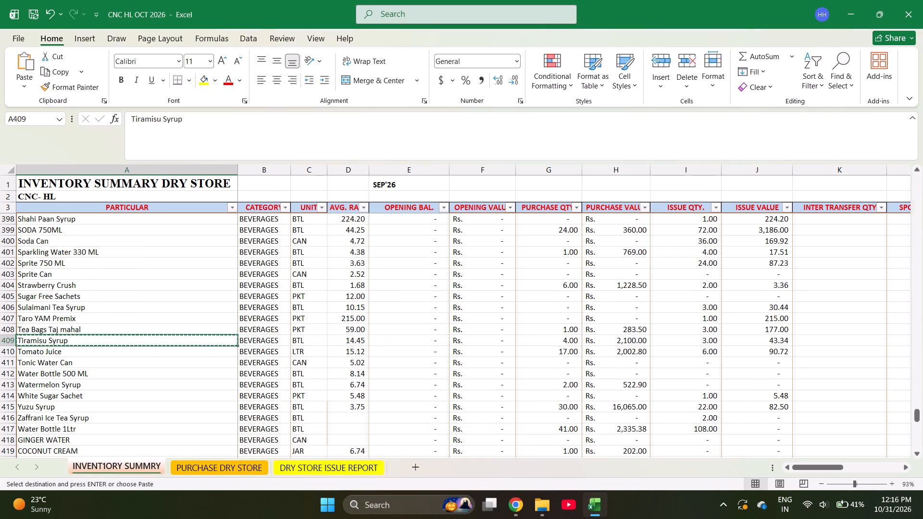
{"action": "key", "text": "Return"}
{"action": "key", "text": "Return"}
Enter RAJMA as the product in the row below Tiramisu Syrup.
{"action": "key", "text": "alt+Tab"}
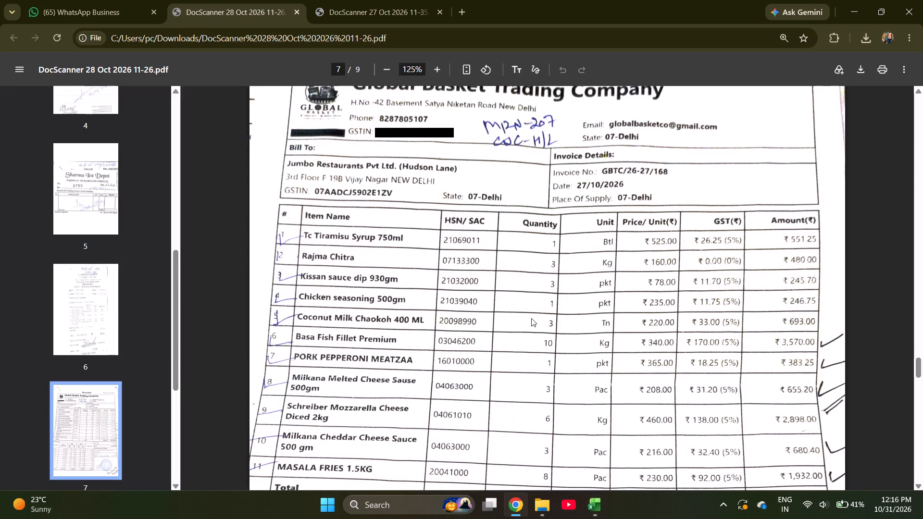
{"action": "key", "text": "alt+Tab"}
{"action": "type", "text": "ra"}
{"action": "key", "text": "BackSpace"}
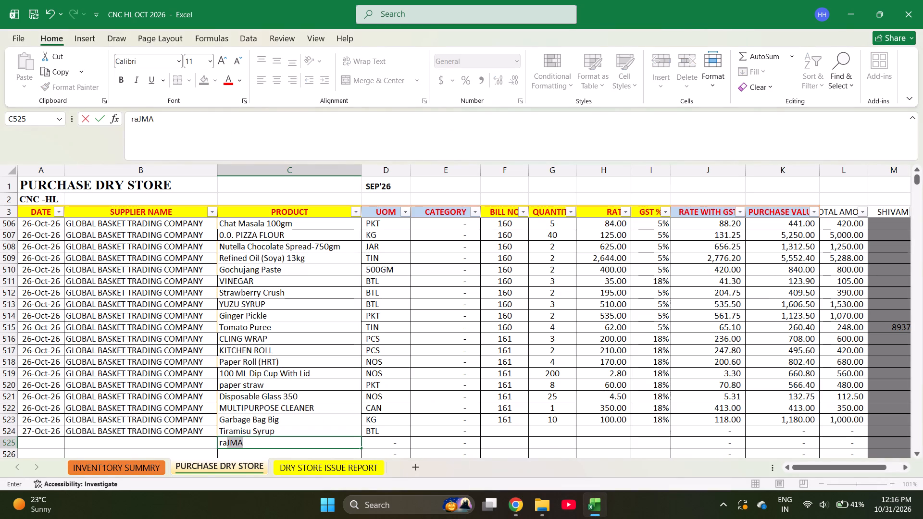
{"action": "key", "text": "BackSpace"}
{"action": "key", "text": "BackSpace"}
{"action": "type", "text": "ra"}
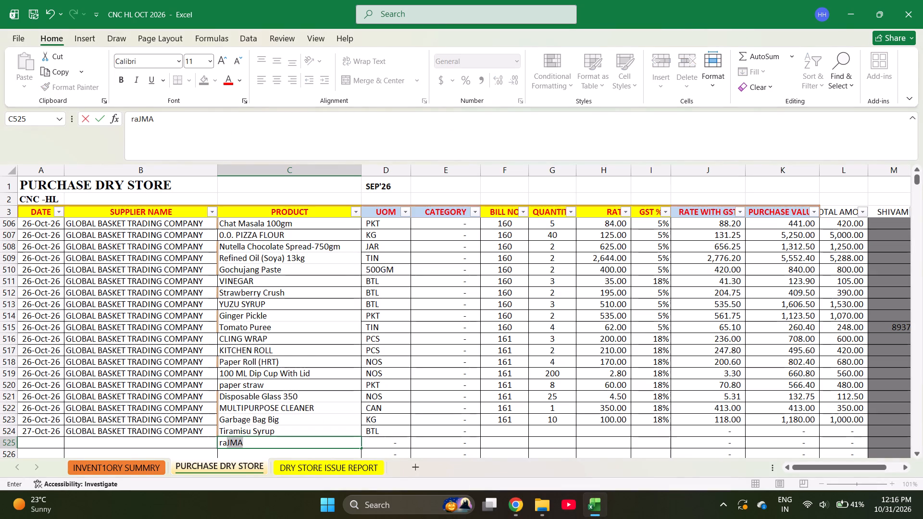
{"action": "key", "text": "Return"}
Find KISSAN KETCHUP DIP 930GM in the inventory summary and copy it into the product cell below RAJMA.
{"action": "key", "text": "alt+Tab"}
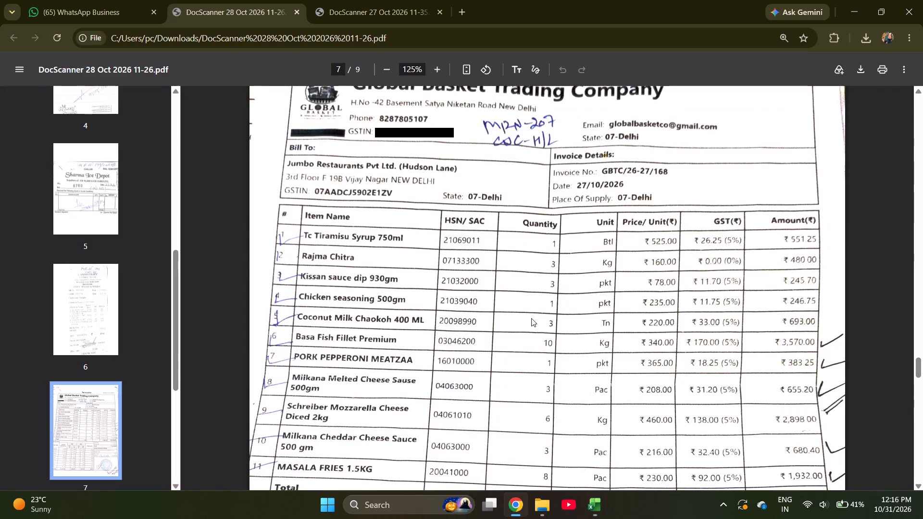
{"action": "key", "text": "alt+Tab"}
{"action": "key", "text": "ctrl+Page_Up"}
{"action": "key", "text": "ctrl+f"}
{"action": "type", "text": "KISS"}
{"action": "key", "text": "Return"}
{"action": "key", "text": "Escape"}
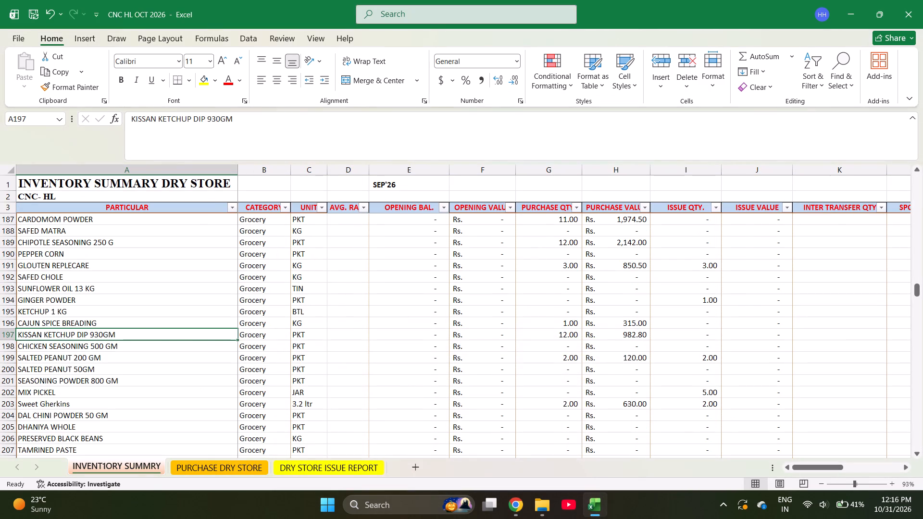
{"action": "key", "text": "ctrl+c"}
{"action": "key", "text": "ctrl+Page_Down"}
{"action": "key", "text": "Return"}
{"action": "key", "text": "Return"}
Search the inventory summary for CHICKEN and copy Chicken Broth Powder into the product cell below the Kissan ketchup dip.
{"action": "key", "text": "alt+Tab"}
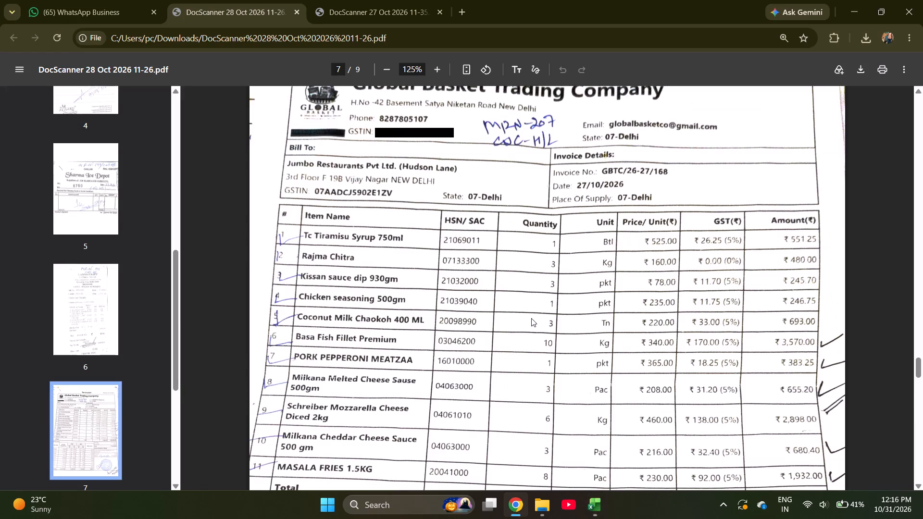
{"action": "key", "text": "alt+Tab"}
{"action": "key", "text": "ctrl+Page_Up"}
{"action": "key", "text": "ctrl+f"}
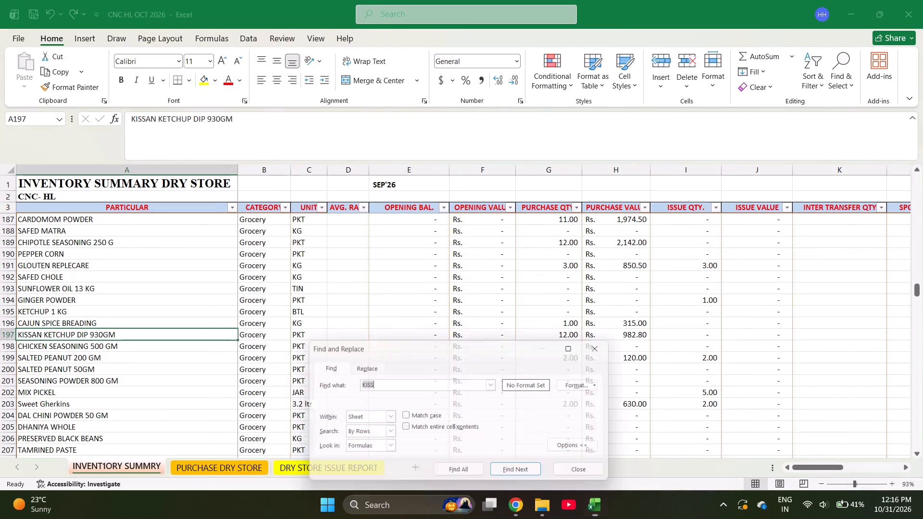
{"action": "type", "text": "VH"}
{"action": "key", "text": "equal"}
{"action": "key", "text": "BackSpace"}
{"action": "key", "text": "BackSpace"}
{"action": "key", "text": "BackSpace"}
{"action": "key", "text": "BackSpace"}
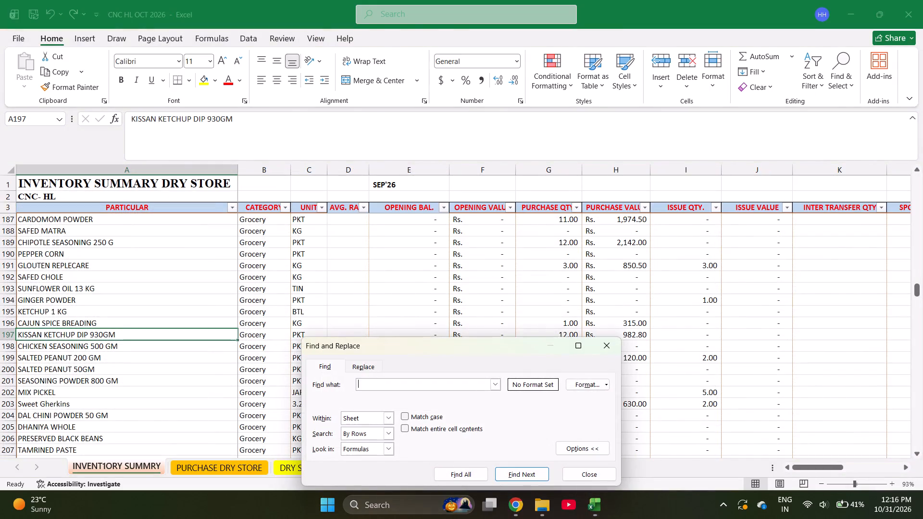
{"action": "type", "text": "CHICKEN"}
{"action": "key", "text": "Return"}
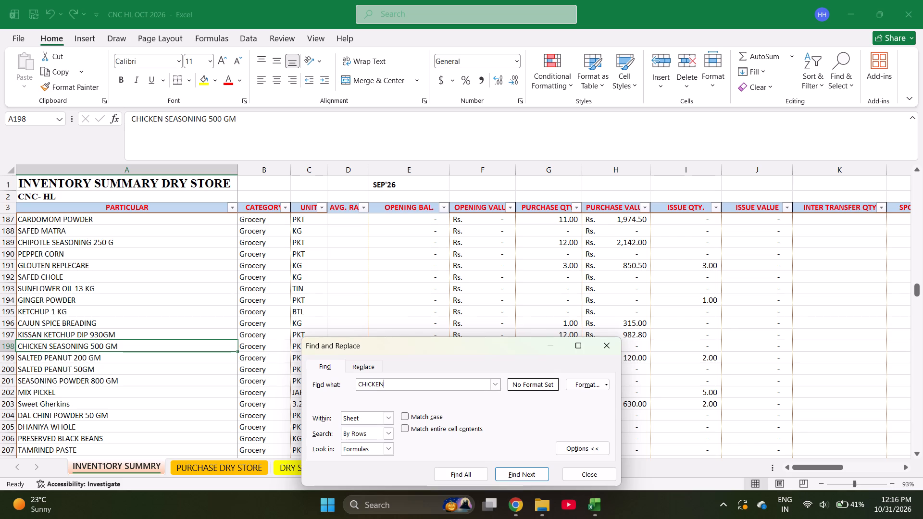
{"action": "key", "text": "Return"}
{"action": "key", "text": "Escape"}
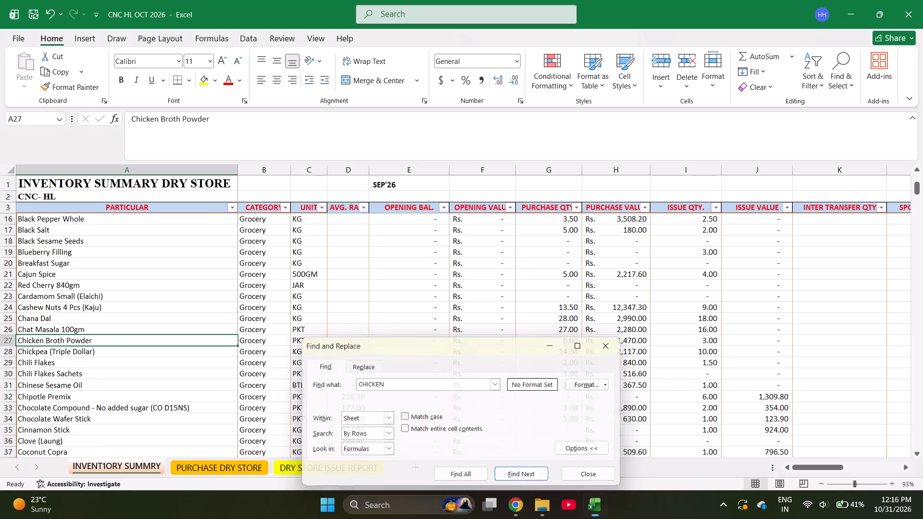
{"action": "key", "text": "ctrl+c"}
{"action": "key", "text": "ctrl+Page_Down"}
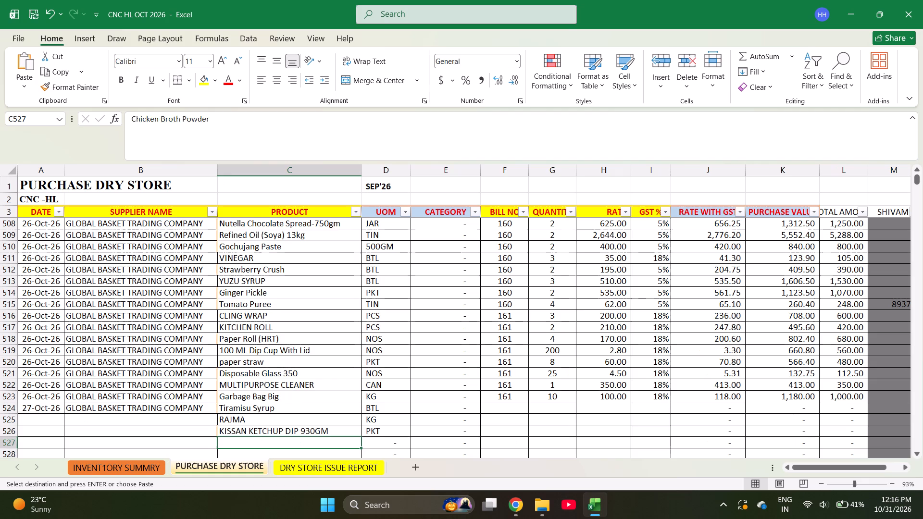
{"action": "key", "text": "Return"}
{"action": "key", "text": "Return"}
Enter Coconut milk 400gm as the product in the row below Chicken Broth Powder.
{"action": "key", "text": "alt+Tab"}
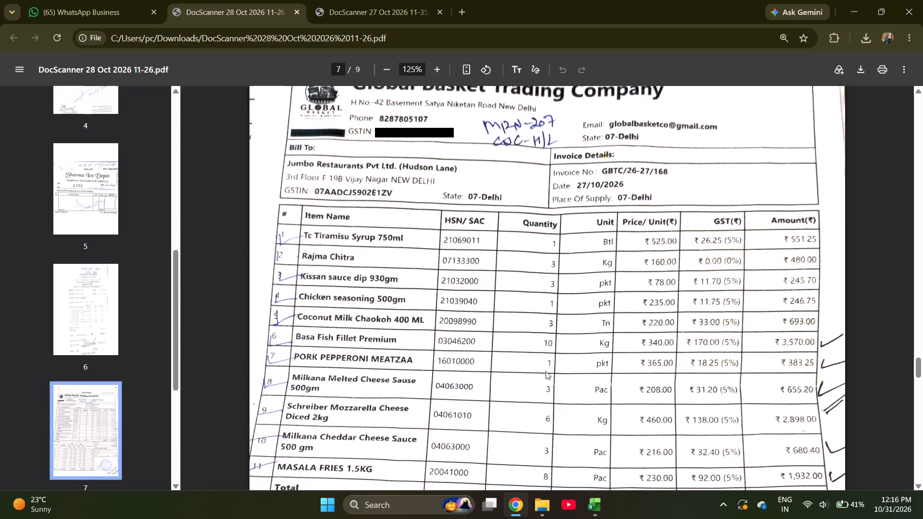
{"action": "scroll", "coordinate": [578, 306], "scroll_direction": "down", "scroll_amount": 1}
{"action": "key", "text": "alt+Tab"}
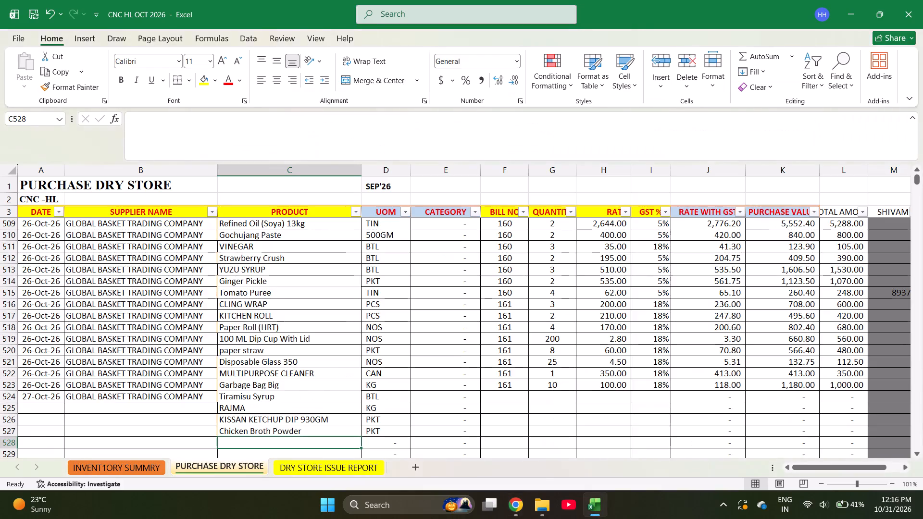
{"action": "key", "text": "alt+Tab"}
{"action": "key", "text": "alt+Tab"}
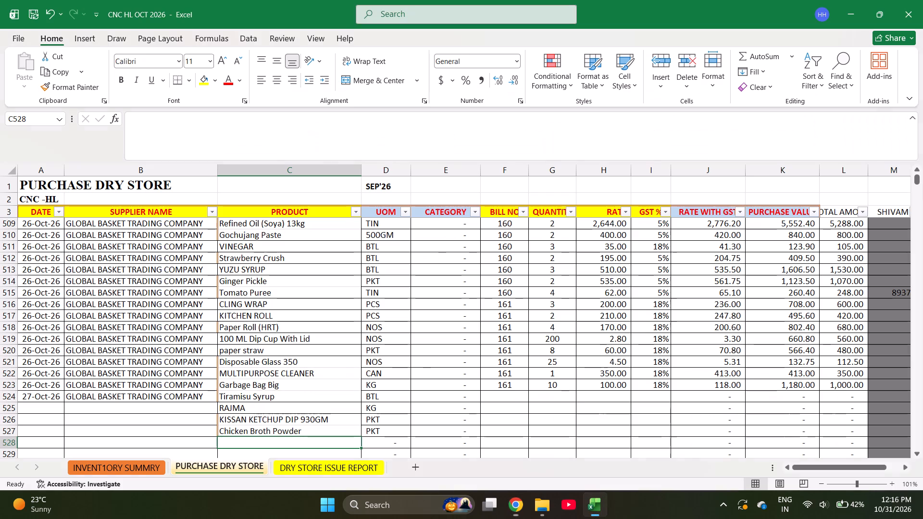
{"action": "type", "text": "COC"}
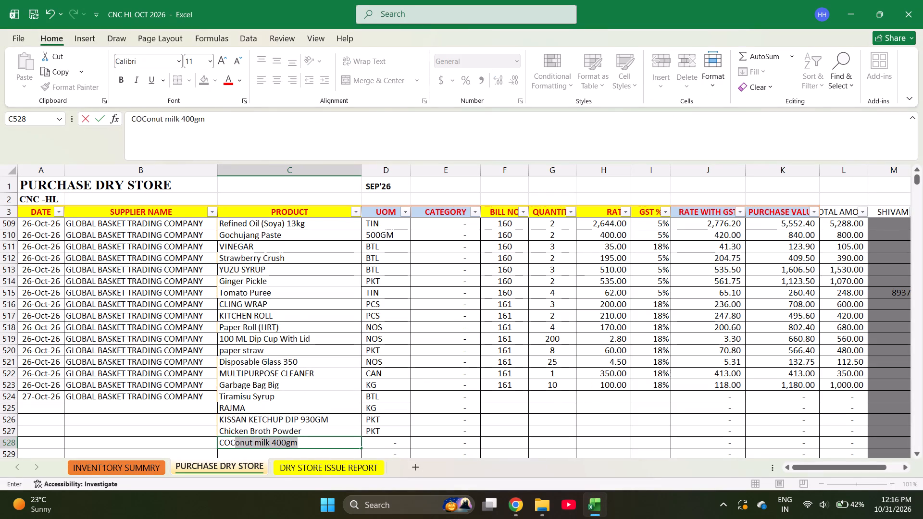
{"action": "key", "text": "Return"}
Enter bill number 168 for the Tiramisu Syrup purchase row.
{"action": "key", "text": "alt+Tab"}
{"action": "key", "text": "alt+Tab"}
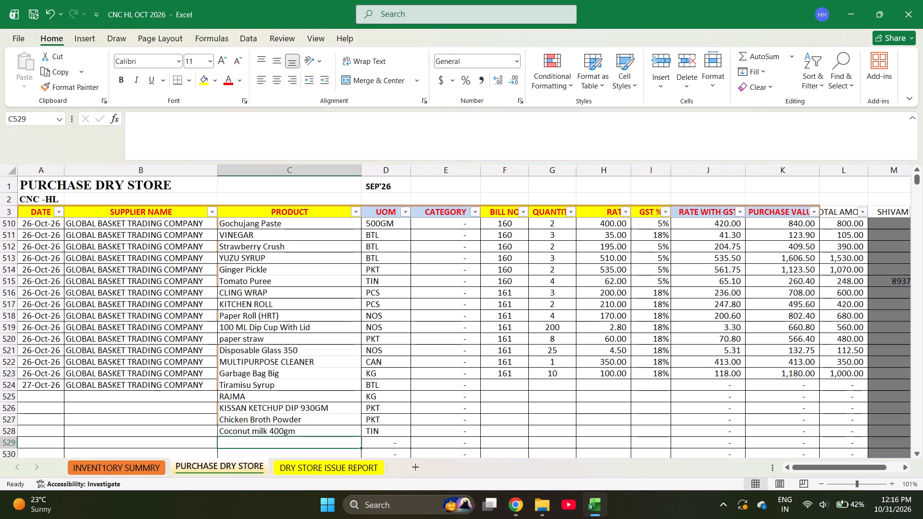
{"action": "key", "text": "Up"}
{"action": "key", "text": "Left"}
{"action": "key", "text": "shift+Up"}
{"action": "key", "text": "ctrl+Up"}
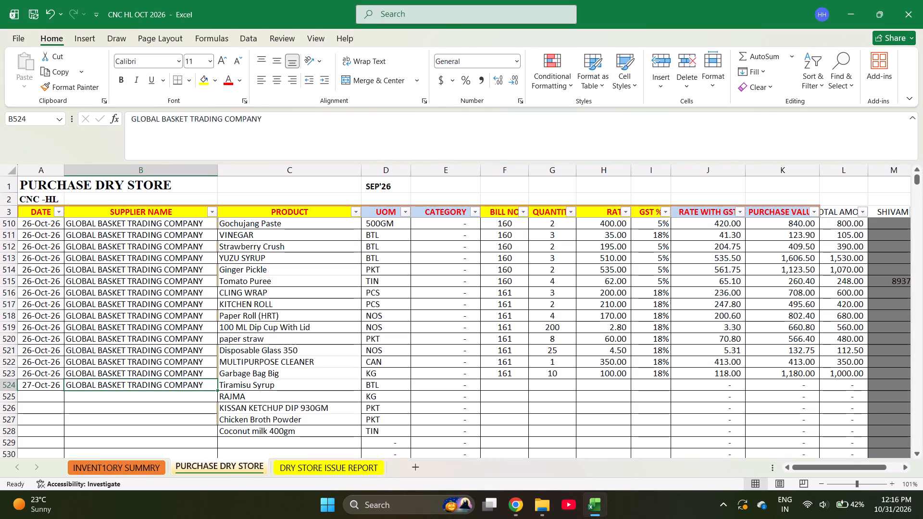
{"action": "key", "text": "Right"}
{"action": "key", "text": "shift+Down"}
{"action": "key", "text": "shift+Down"}
{"action": "key", "text": "shift+Down"}
{"action": "key", "text": "shift+Down"}
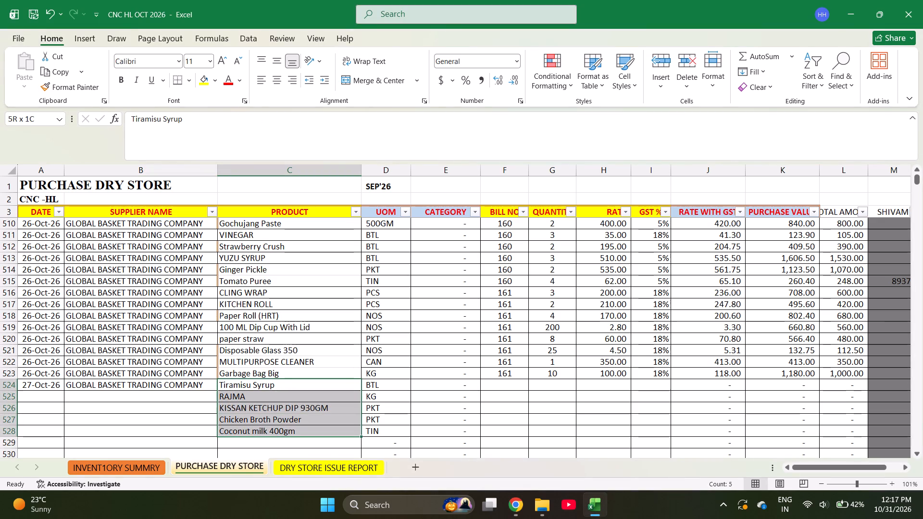
{"action": "key", "text": "alt+Tab"}
{"action": "key", "text": "alt+Tab"}
{"action": "key", "text": "Right"}
{"action": "key", "text": "Right"}
{"action": "key", "text": "Right"}
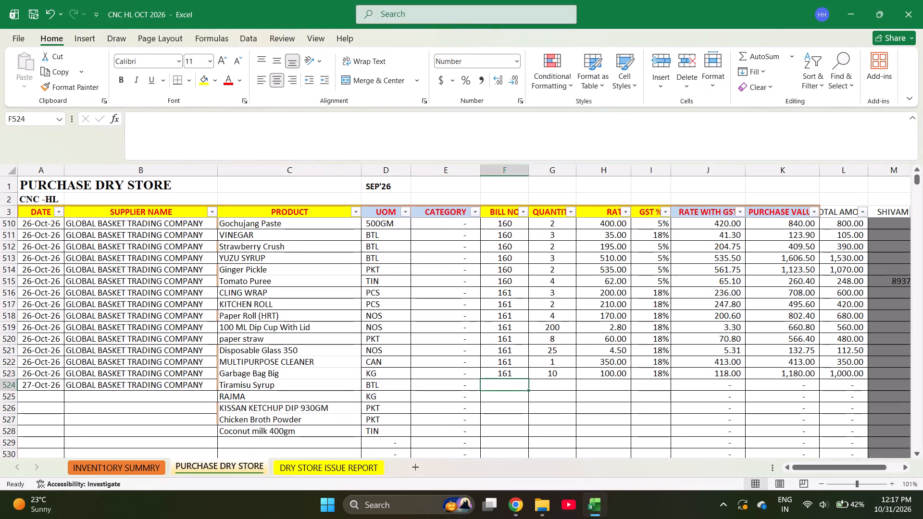
{"action": "key", "text": "alt+Tab"}
{"action": "key", "text": "alt+Tab"}
{"action": "type", "text": "168"}
{"action": "key", "text": "Return"}
Enter the invoice quantities 1, 3, 3, 1 and 3 for the five products from Tiramisu Syrup to Coconut milk 400gm.
{"action": "key", "text": "Right"}
{"action": "key", "text": "Up"}
{"action": "key", "text": "alt+Tab"}
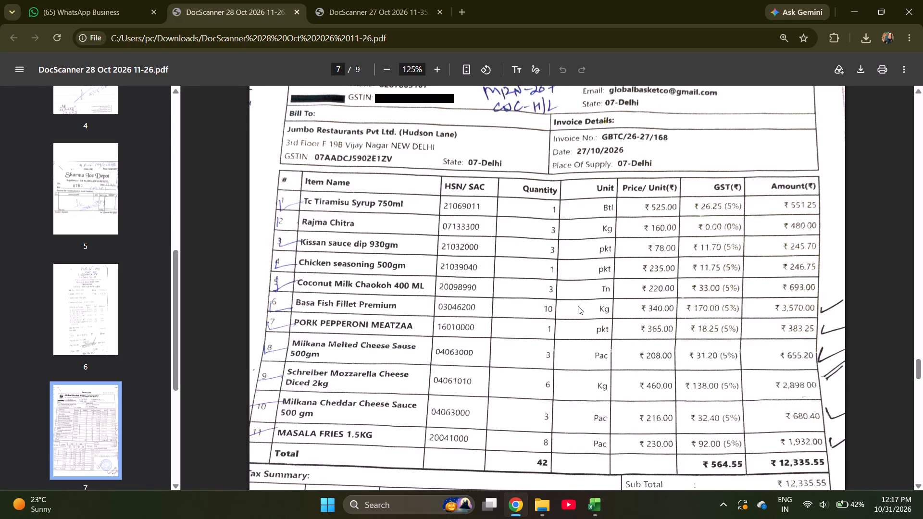
{"action": "key", "text": "alt+Tab"}
{"action": "key", "text": "alt+Tab"}
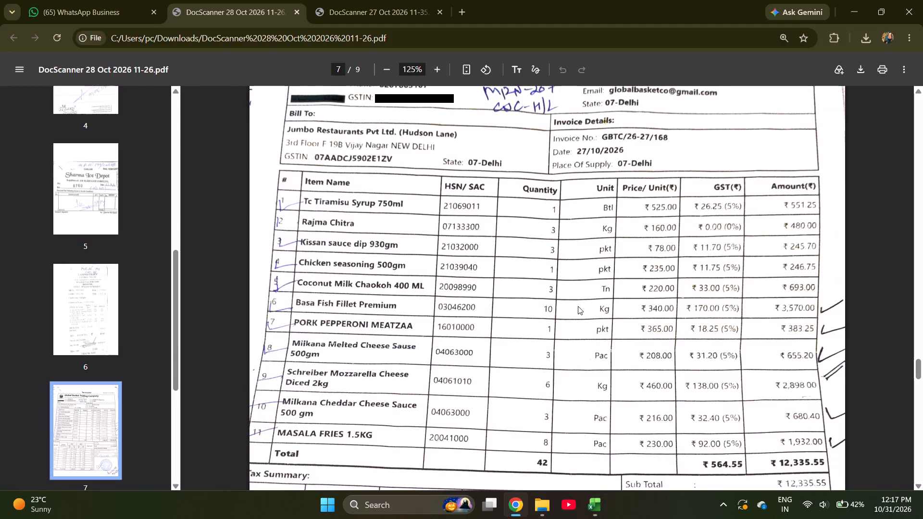
{"action": "key", "text": "alt+Tab"}
{"action": "key", "text": "1"}
{"action": "key", "text": "Return"}
{"action": "key", "text": "3"}
{"action": "key", "text": "Return"}
{"action": "key", "text": "alt+Tab"}
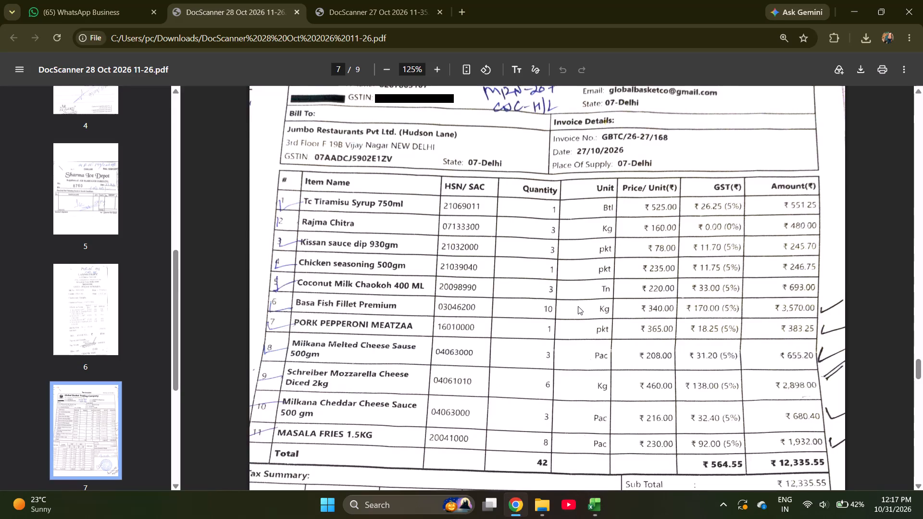
{"action": "key", "text": "alt+Tab"}
{"action": "key", "text": "3"}
{"action": "key", "text": "Return"}
{"action": "key", "text": "alt+Tab"}
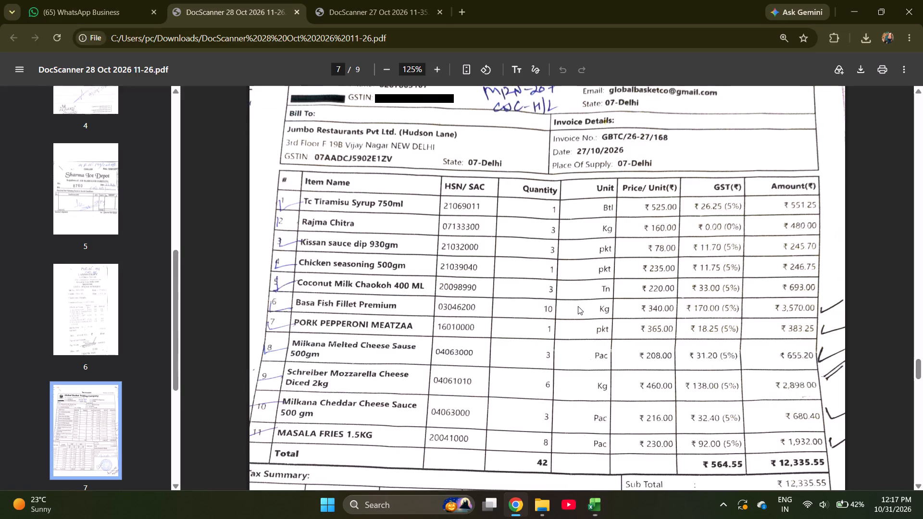
{"action": "key", "text": "alt+Tab"}
{"action": "key", "text": "1"}
{"action": "key", "text": "Return"}
{"action": "key", "text": "3"}
{"action": "key", "text": "Return"}
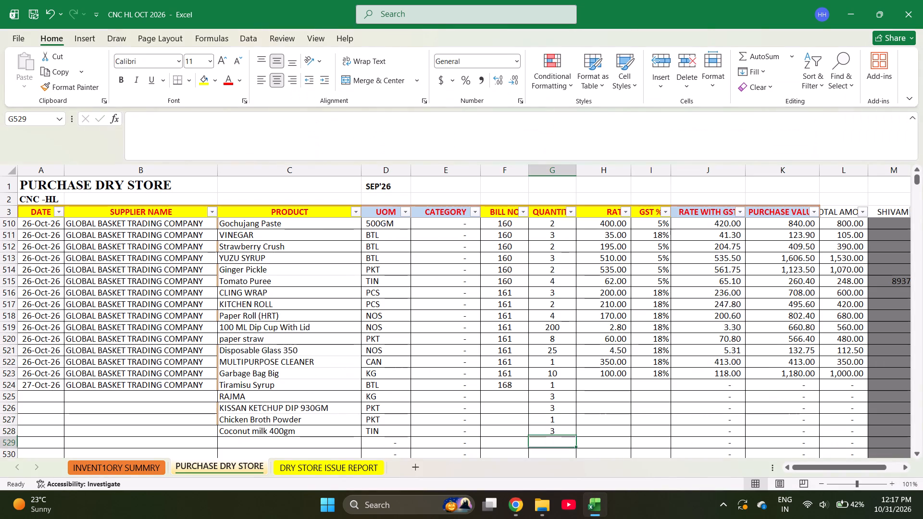
Enter the invoice rates 525, 160, 78, 235 and 220 for the five products from Tiramisu Syrup to Coconut milk 400gm.
{"action": "key", "text": "Right"}
{"action": "key", "text": "ctrl+Up"}
{"action": "key", "text": "Down"}
{"action": "key", "text": "alt+Tab"}
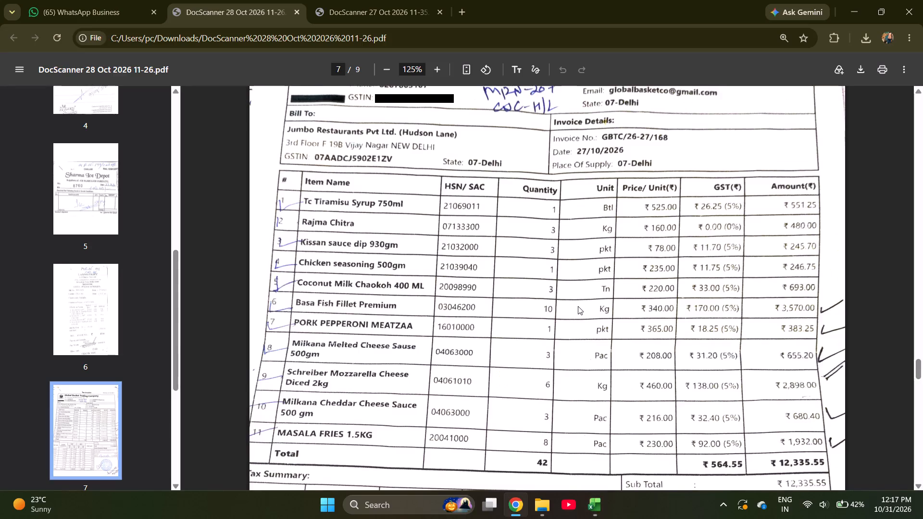
{"action": "key", "text": "alt+Tab"}
{"action": "type", "text": "525"}
{"action": "key", "text": "Return"}
{"action": "key", "text": "alt+Tab"}
{"action": "key", "text": "alt+Tab"}
{"action": "type", "text": "160"}
{"action": "key", "text": "Return"}
{"action": "key", "text": "alt+Tab"}
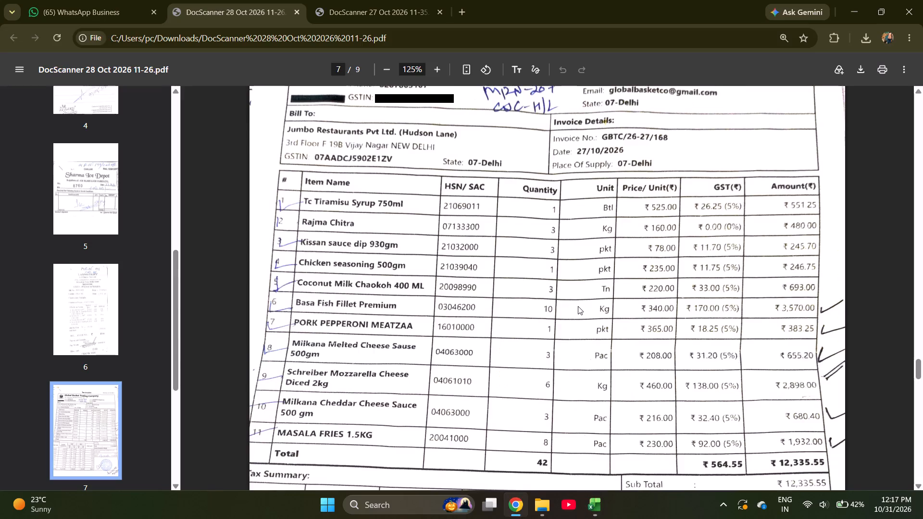
{"action": "key", "text": "alt+Tab"}
{"action": "type", "text": "78"}
{"action": "key", "text": "Return"}
{"action": "key", "text": "alt+Tab"}
{"action": "key", "text": "alt+Tab"}
{"action": "type", "text": "235"}
{"action": "key", "text": "Return"}
{"action": "key", "text": "alt+Tab"}
{"action": "key", "text": "alt+Tab"}
{"action": "type", "text": "220"}
{"action": "key", "text": "Return"}
Enter the GST rates 5%, 0%, 5%, 5% and 5% for the five products from Tiramisu Syrup to Coconut milk 400gm.
{"action": "key", "text": "Right"}
{"action": "key", "text": "ctrl+Up"}
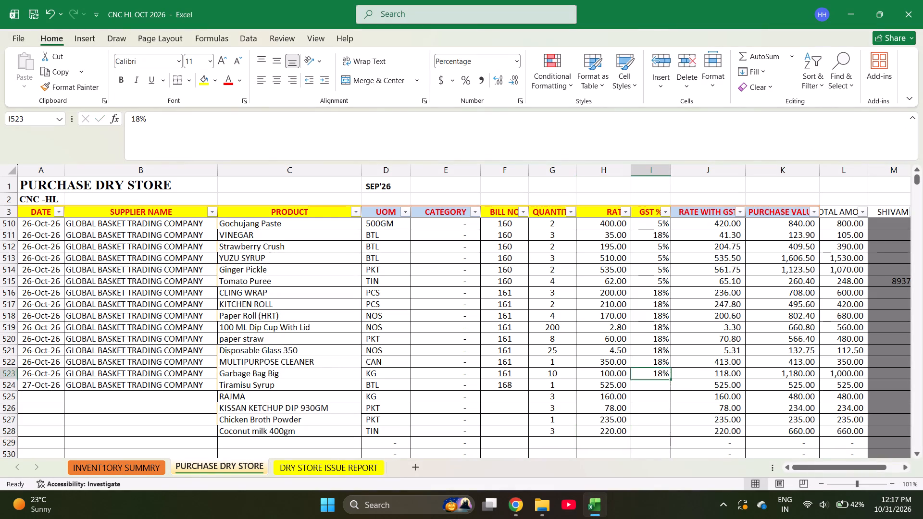
{"action": "key", "text": "Down"}
{"action": "key", "text": "alt+Tab"}
{"action": "key", "text": "alt+Tab"}
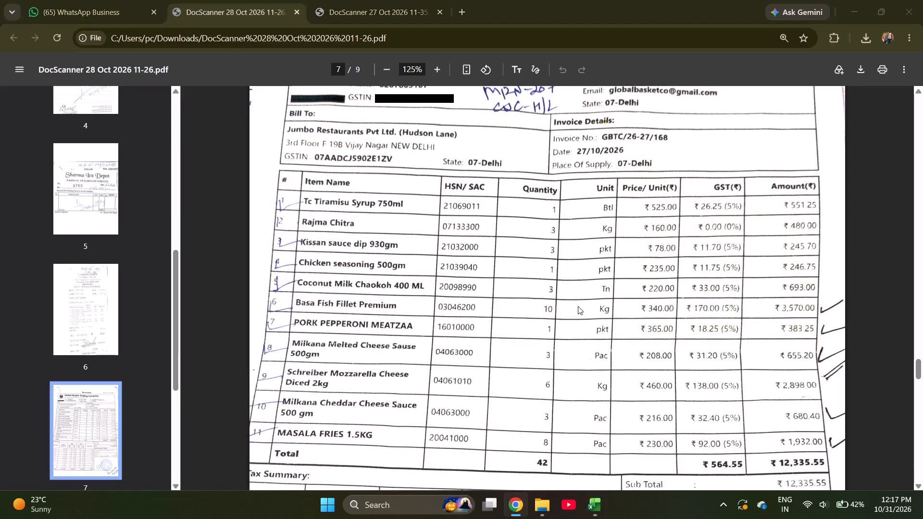
{"action": "key", "text": "5"}
{"action": "key", "text": "Return"}
{"action": "key", "text": "0"}
{"action": "key", "text": "Return"}
{"action": "key", "text": "alt+Tab"}
{"action": "key", "text": "alt+Tab"}
{"action": "key", "text": "alt+Tab"}
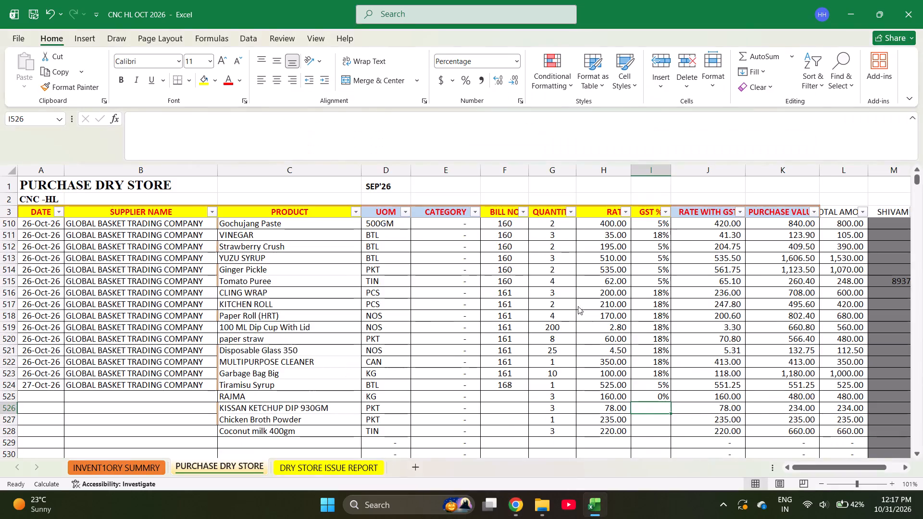
{"action": "key", "text": "alt+Tab"}
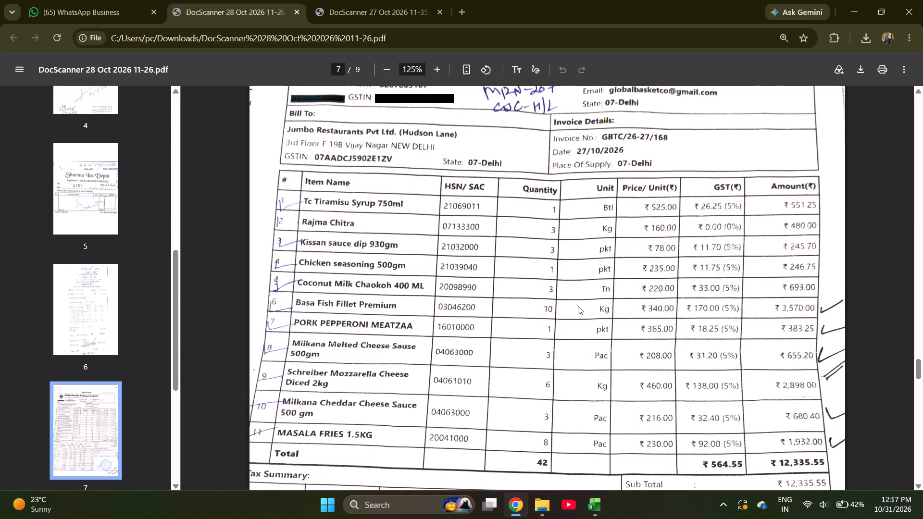
{"action": "key", "text": "5"}
{"action": "key", "text": "Return"}
{"action": "key", "text": "5"}
{"action": "key", "text": "Return"}
{"action": "key", "text": "5"}
{"action": "key", "text": "Return"}
Fill bill number 168 down from the Tiramisu Syrup row to the Coconut milk 400gm row.
{"action": "key", "text": "ctrl+Left"}
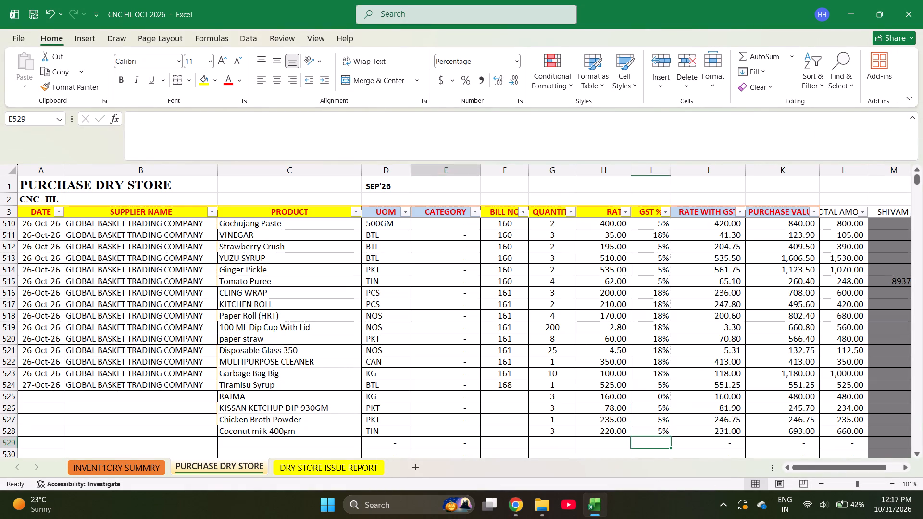
{"action": "key", "text": "ctrl+Left"}
{"action": "key", "text": "Right"}
{"action": "key", "text": "Right"}
{"action": "key", "text": "ctrl+Up"}
{"action": "key", "text": "shift+Down"}
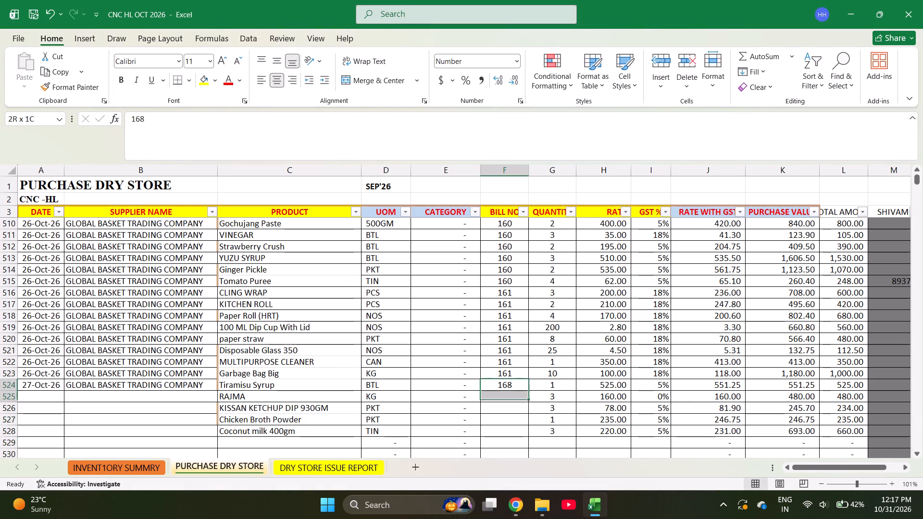
{"action": "key", "text": "shift+Down"}
{"action": "key", "text": "shift+Down"}
{"action": "key", "text": "shift+Down"}
{"action": "key", "text": "ctrl+d"}
Fill the 27-Oct-26 date and GLOBAL BASKET TRADING COMPANY supplier down from the Tiramisu Syrup row to the Coconut milk row.
{"action": "key", "text": "ctrl+Left"}
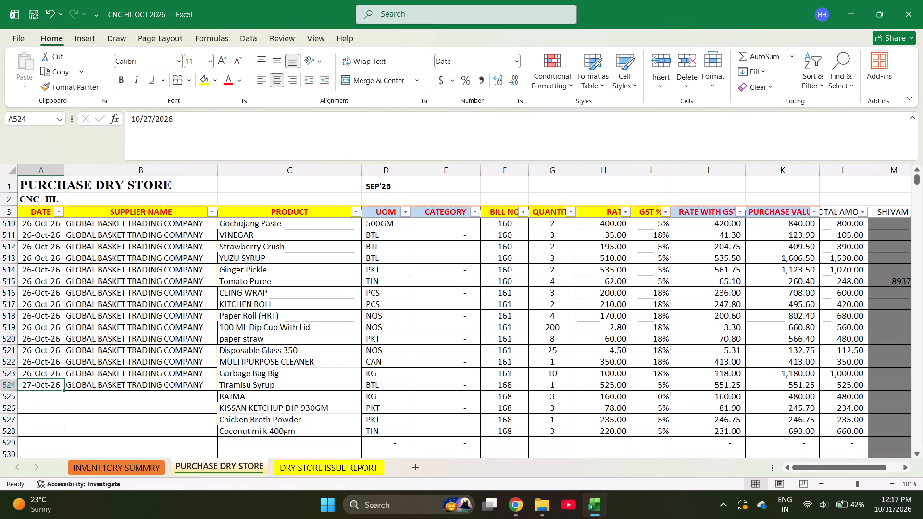
{"action": "key", "text": "shift+Right"}
{"action": "key", "text": "shift+Down"}
{"action": "key", "text": "shift+Down"}
{"action": "key", "text": "shift+Down"}
{"action": "key", "text": "shift+Down"}
{"action": "key", "text": "ctrl+d"}
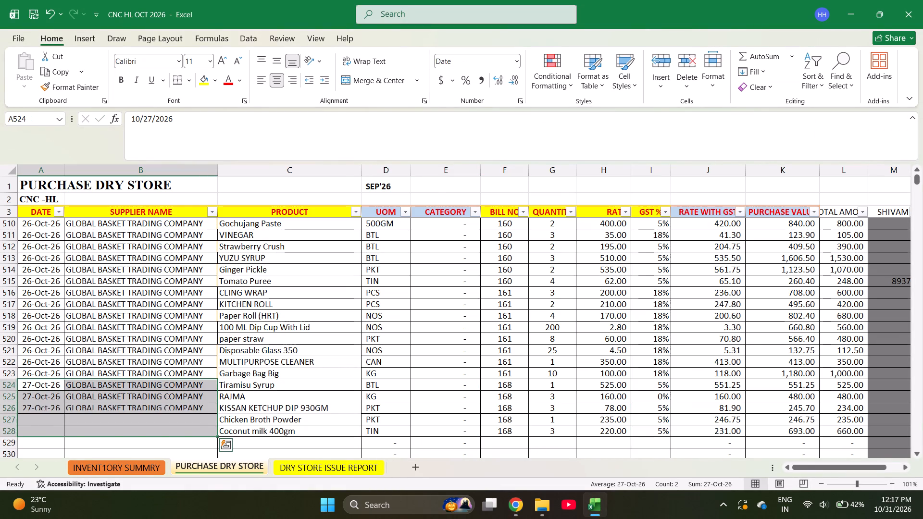
Check the combined purchase value of the five bill 168 rows against the scanned invoice.
{"action": "key", "text": "ctrl+Right"}
{"action": "key", "text": "Left"}
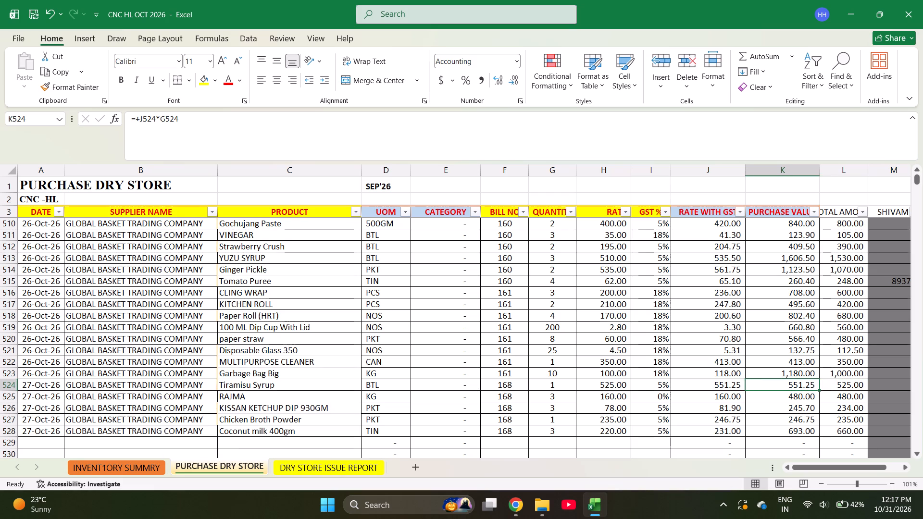
{"action": "key", "text": "shift+Down"}
{"action": "key", "text": "shift+Down"}
{"action": "key", "text": "shift+Down"}
{"action": "key", "text": "shift+Down"}
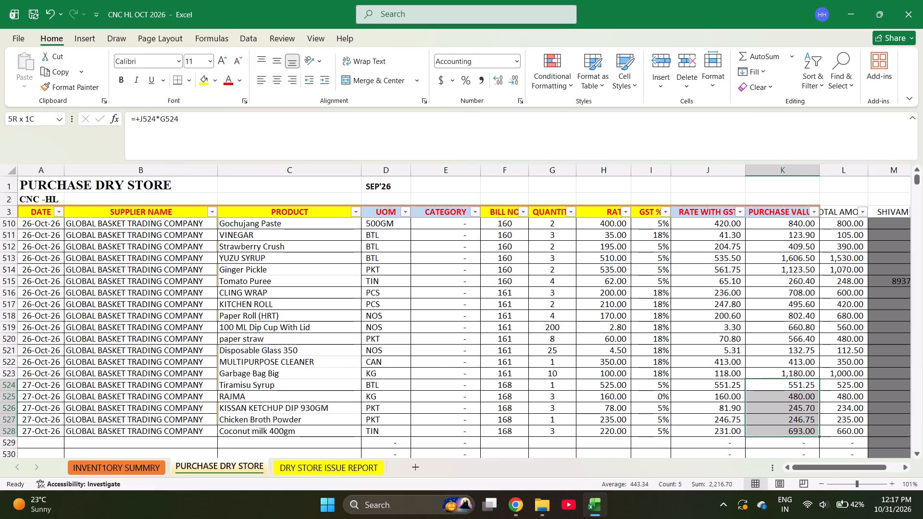
{"action": "key", "text": "alt+Tab"}
{"action": "key", "text": "alt+Tab"}
{"action": "key", "text": "alt+Tab"}
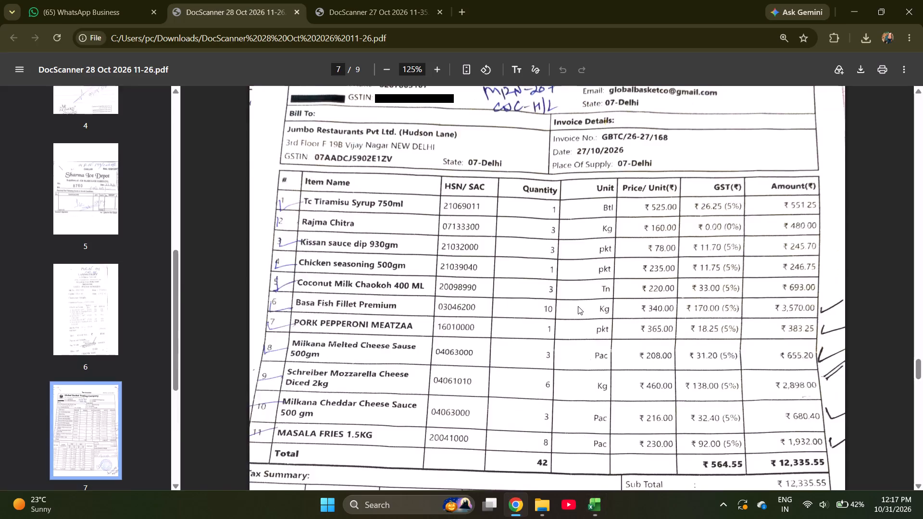
{"action": "key", "text": "Right"}
{"action": "key", "text": "alt+Tab"}
{"action": "key", "text": "alt+Tab"}
{"action": "key", "text": "Left"}
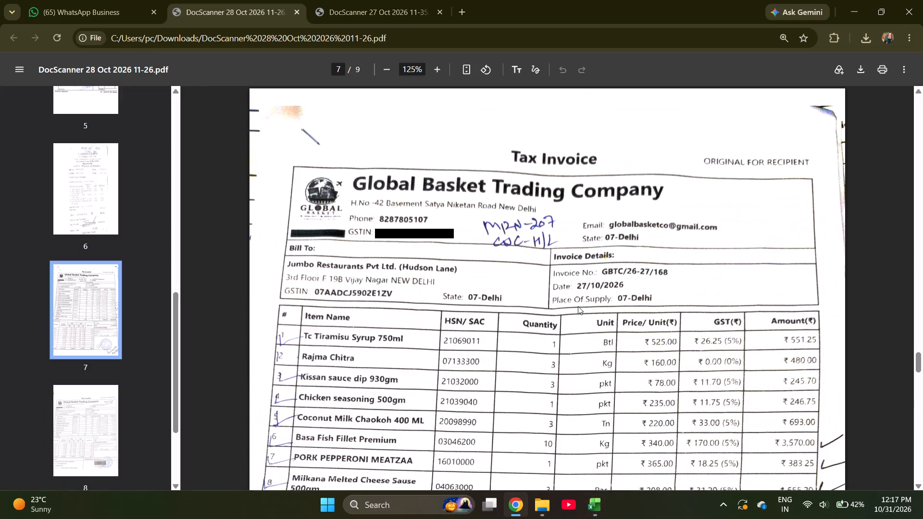
{"action": "key", "text": "Right"}
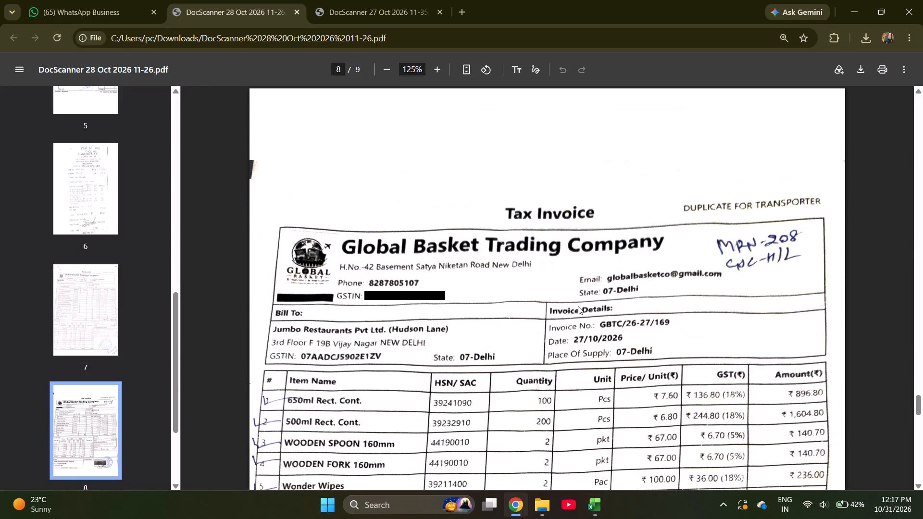
{"action": "key", "text": "Left"}
{"action": "key", "text": "alt+Tab"}
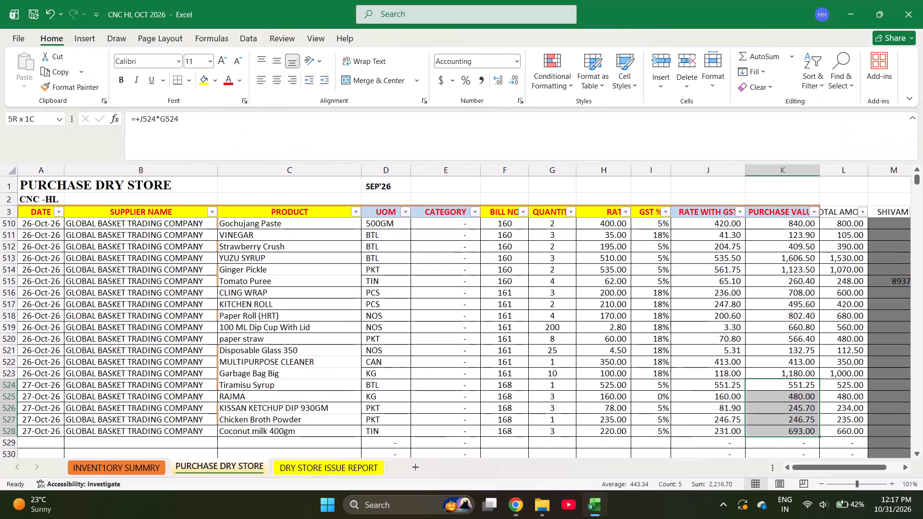
Start an addition formula in the Coconut milk row's SHIVAM column with the Basa Fish Fillet invoice amount, 3570.
{"action": "key", "text": "Right"}
{"action": "key", "text": "Right"}
{"action": "key", "text": "alt+Tab"}
{"action": "key", "text": "alt+Tab"}
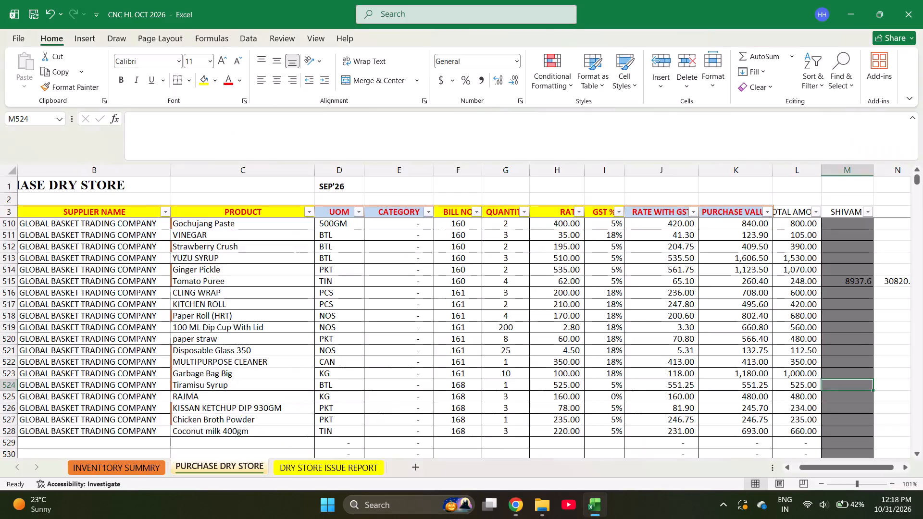
{"action": "key", "text": "alt+Tab"}
{"action": "key", "text": "Down"}
{"action": "key", "text": "Down"}
{"action": "key", "text": "Down"}
{"action": "key", "text": "Down"}
{"action": "key", "text": "Down"}
{"action": "key", "text": "Down"}
{"action": "key", "text": "Down"}
{"action": "key", "text": "alt+Tab"}
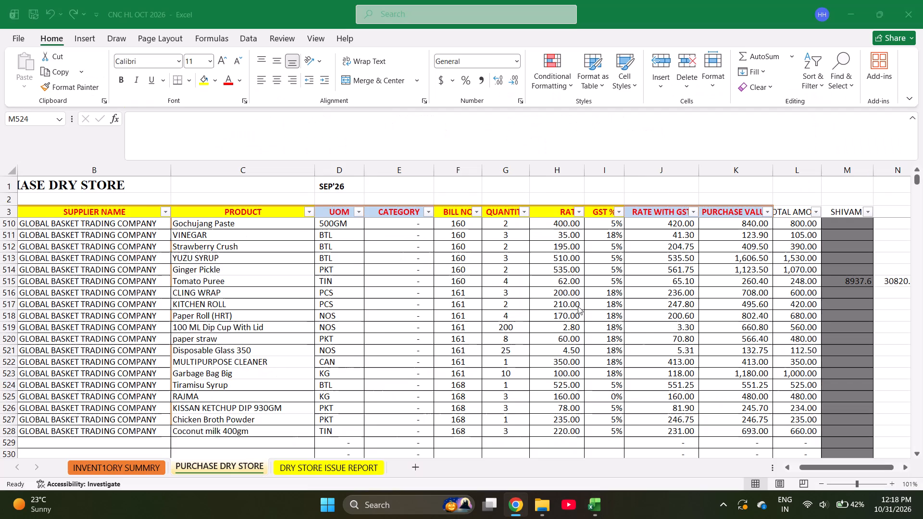
{"action": "key", "text": "Right"}
{"action": "key", "text": "Right"}
{"action": "key", "text": "Left"}
{"action": "key", "text": "Left"}
{"action": "key", "text": "Down"}
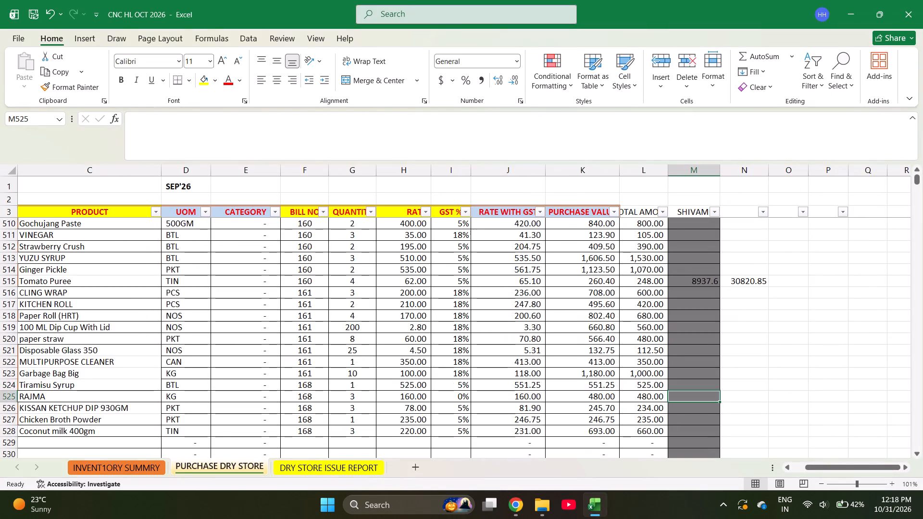
{"action": "key", "text": "Down"}
{"action": "key", "text": "Down"}
{"action": "key", "text": "Down"}
{"action": "key", "text": "plus"}
{"action": "key", "text": "alt+Tab"}
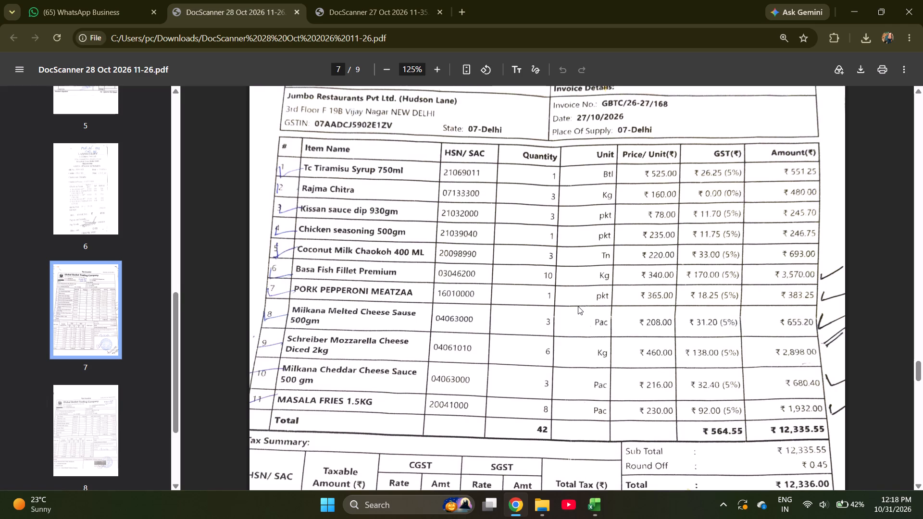
{"action": "key", "text": "alt+Tab"}
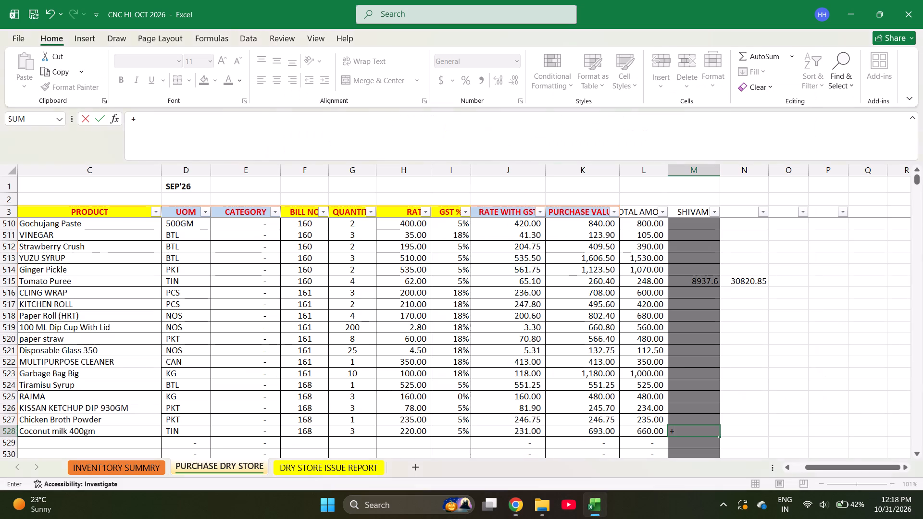
{"action": "type", "text": "3570+"}
Add the Pork Pepperoni invoice amount, 383.25, to the formula in the SHIVAM column.
{"action": "key", "text": "alt+Tab"}
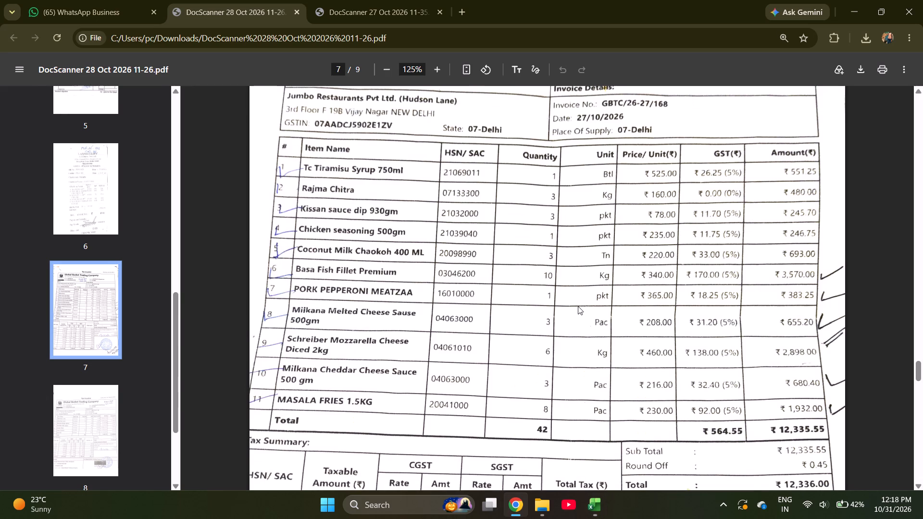
{"action": "key", "text": "alt+Tab"}
{"action": "type", "text": "383.50+"}
{"action": "key", "text": "alt+Tab"}
{"action": "key", "text": "alt+Tab"}
{"action": "key", "text": "alt+Tab"}
{"action": "key", "text": "alt+Tab"}
{"action": "key", "text": "BackSpace"}
{"action": "key", "text": "BackSpace"}
{"action": "key", "text": "BackSpace"}
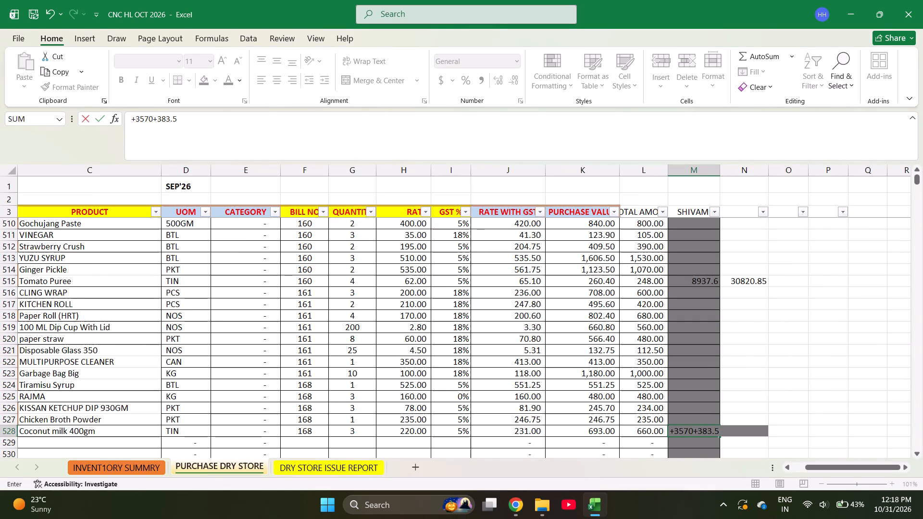
{"action": "key", "text": "5"}
{"action": "key", "text": "BackSpace"}
{"action": "type", "text": "25+"}
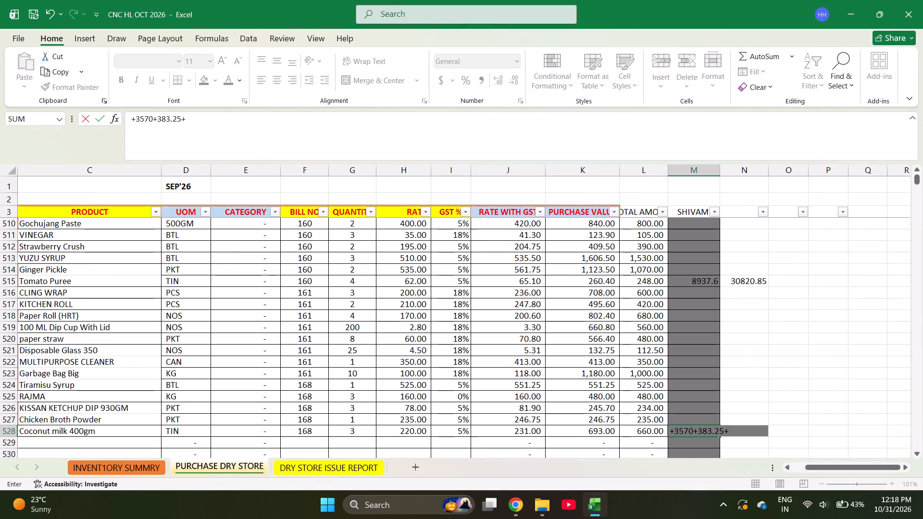
Add the Milkana Melted Cheese amount, 655.20, and the Schreiber Mozzarella Cheese amount, 2898, to the Coconut milk row's SHIVAM formula.
{"action": "key", "text": "alt+Tab"}
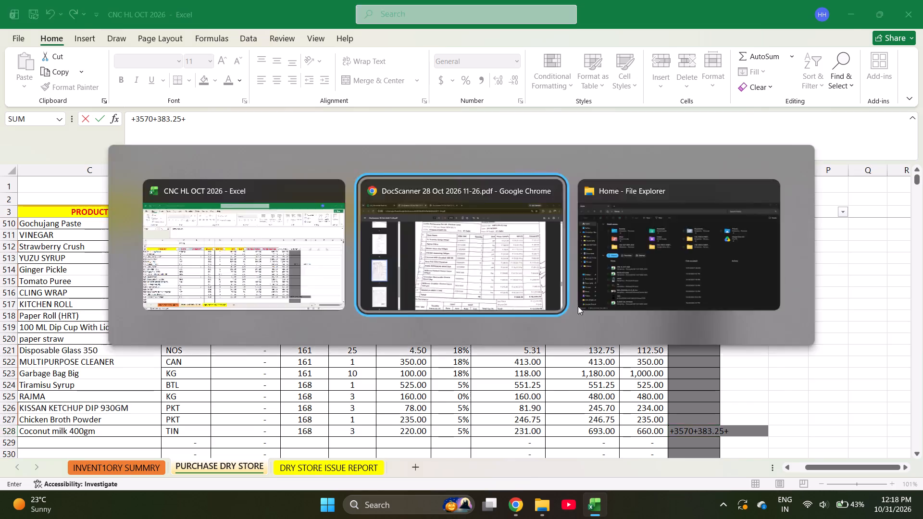
{"action": "key", "text": "alt+Tab"}
{"action": "type", "text": "655"}
{"action": "type", "text": ".20+"}
{"action": "key", "text": "alt+Tab"}
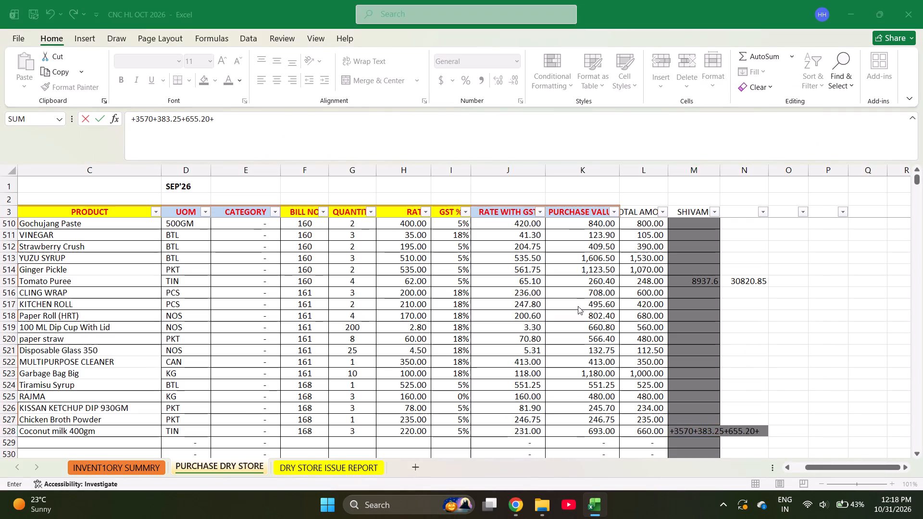
{"action": "key", "text": "alt+Tab"}
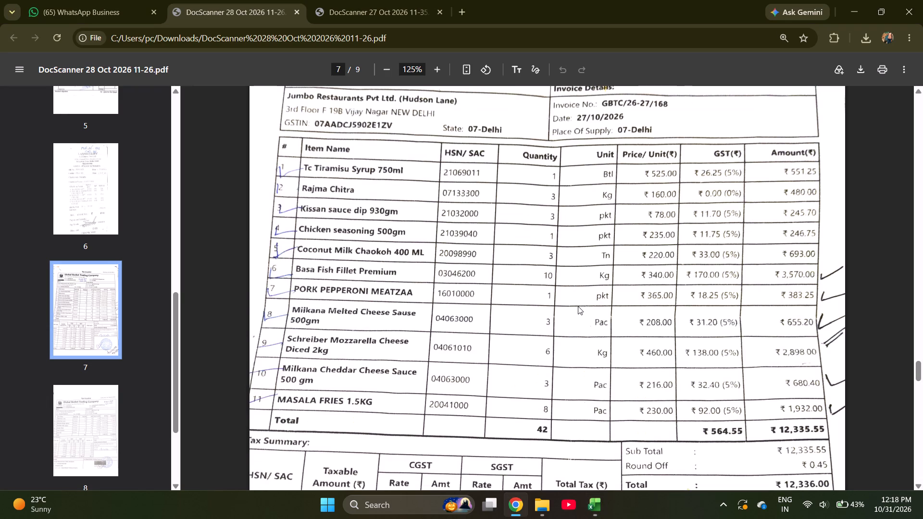
{"action": "type", "text": "2898"}
{"action": "key", "text": "alt+Tab"}
{"action": "key", "text": "alt+Tab"}
{"action": "key", "text": "plus"}
Add the Milkana Cheddar Cheese amount, 680.40, and the Masala Fries amount, 1932, to complete the SHIVAM formula.
{"action": "key", "text": "alt+Tab"}
{"action": "key", "text": "alt+Tab"}
{"action": "type", "text": "680"}
{"action": "key", "text": "alt+Tab"}
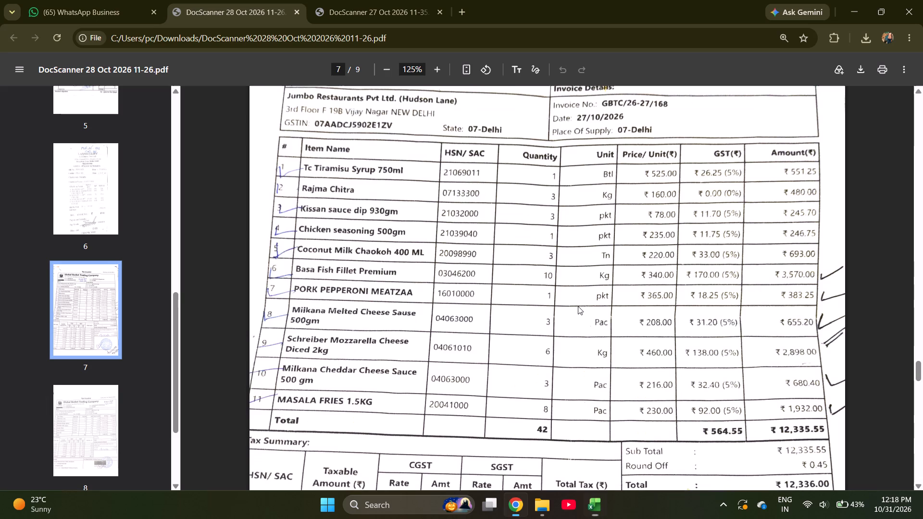
{"action": "key", "text": "alt+Tab"}
{"action": "type", "text": ".40+"}
{"action": "key", "text": "alt+Tab"}
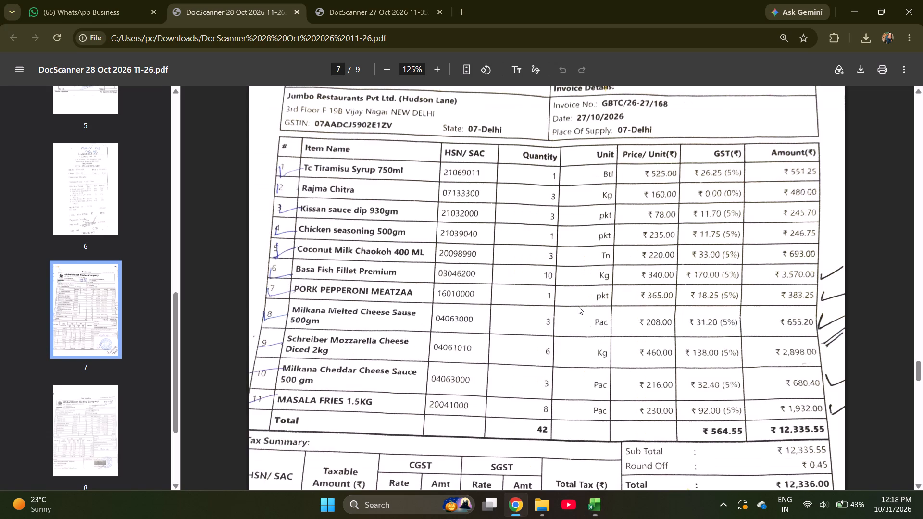
{"action": "key", "text": "alt+Tab"}
{"action": "type", "text": "1932"}
{"action": "key", "text": "alt+Tab"}
{"action": "key", "text": "alt+Tab"}
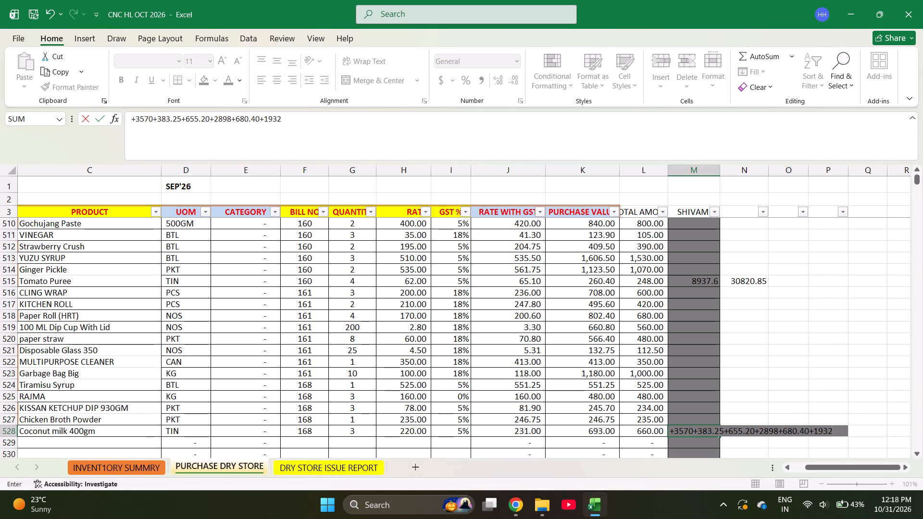
{"action": "key", "text": "alt+Tab"}
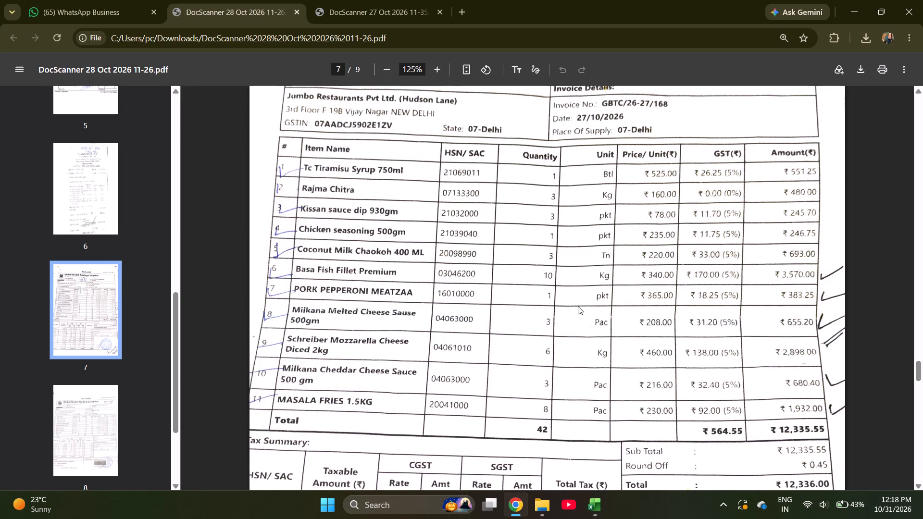
{"action": "key", "text": "alt+Tab"}
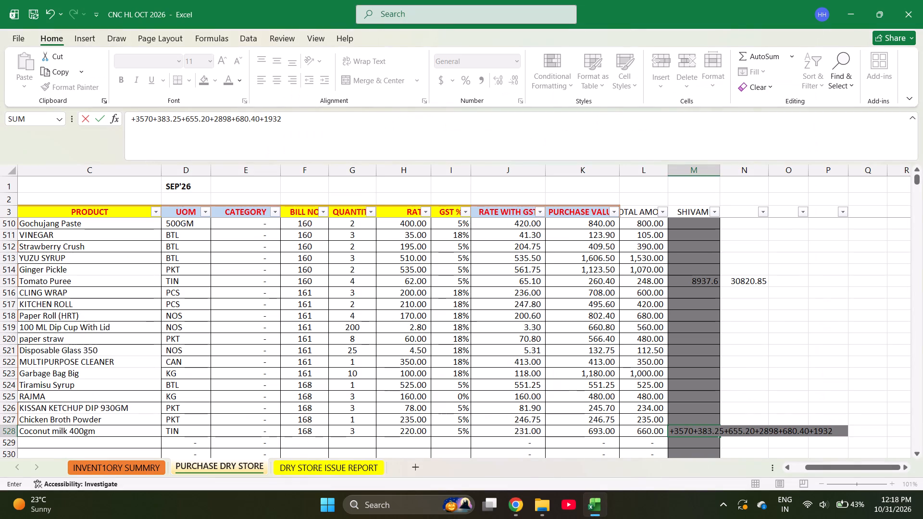
{"action": "key", "text": "alt+Tab"}
{"action": "key", "text": "alt+Tab"}
{"action": "key", "text": "Return"}
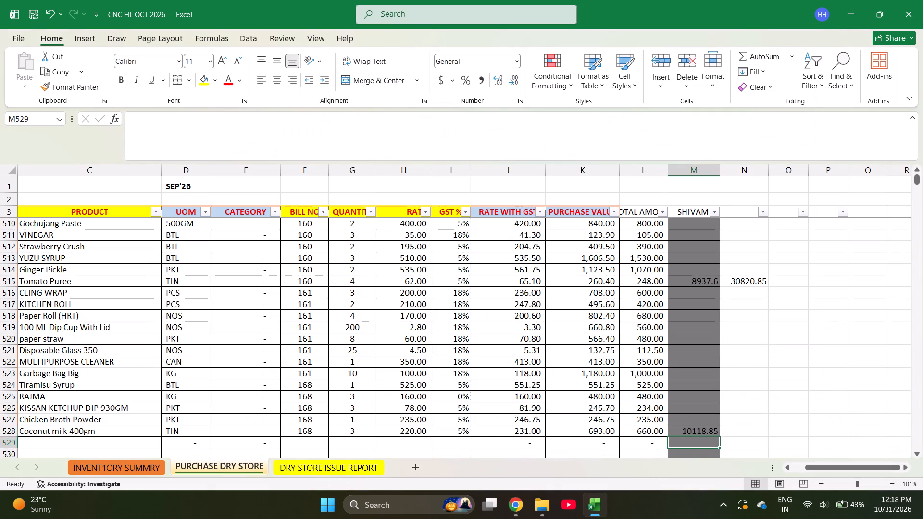
In column N of the Coconut milk row, add the five bill 168 rows' purchase sum, 2216.70, to the row's SHIVAM amount.
{"action": "key", "text": "Left"}
{"action": "key", "text": "Up"}
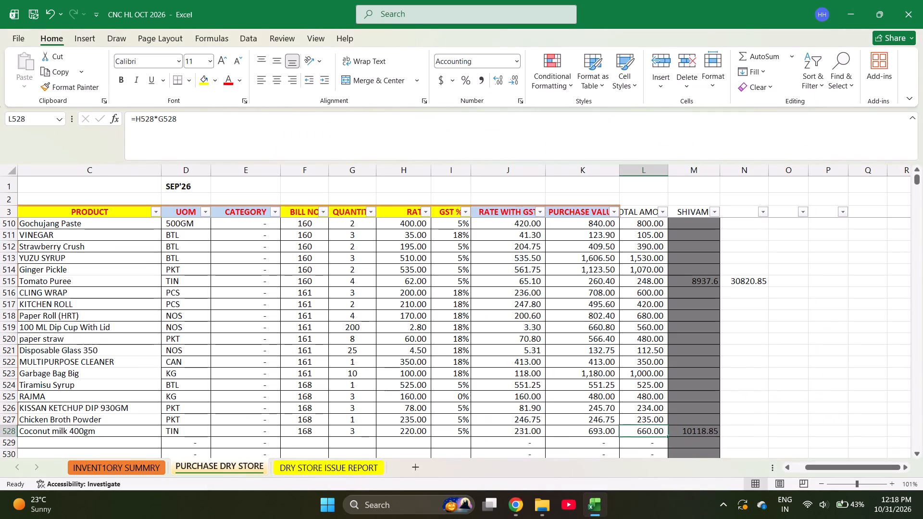
{"action": "key", "text": "Left"}
{"action": "key", "text": "shift+Up"}
{"action": "key", "text": "shift+Up"}
{"action": "key", "text": "shift+Up"}
{"action": "key", "text": "shift+Up"}
{"action": "key", "text": "shift+Up"}
{"action": "key", "text": "shift+Down"}
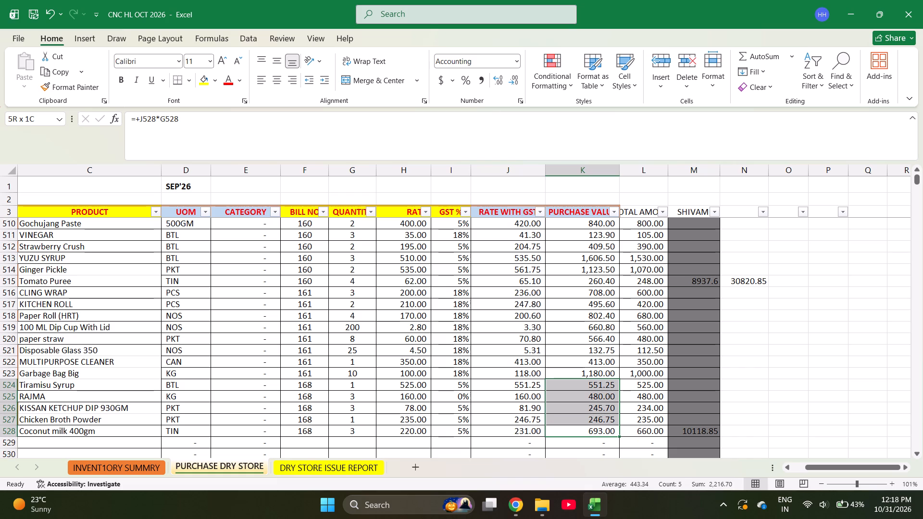
{"action": "key", "text": "Right"}
{"action": "key", "text": "Right"}
{"action": "key", "text": "Right"}
{"action": "type", "text": "+2216.70+"}
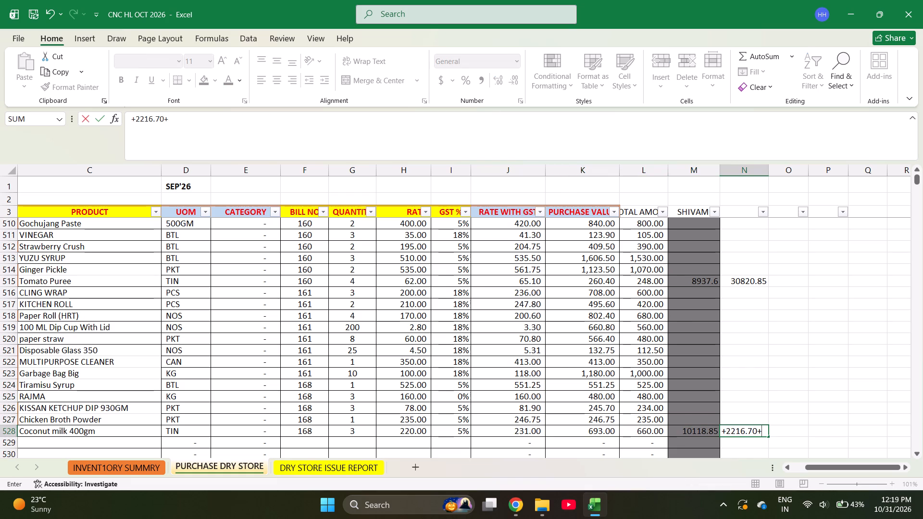
{"action": "key", "text": "Left"}
{"action": "key", "text": "Return"}
Check the combined amount in column N against the total on the scanned invoice 168.
{"action": "key", "text": "alt+Tab"}
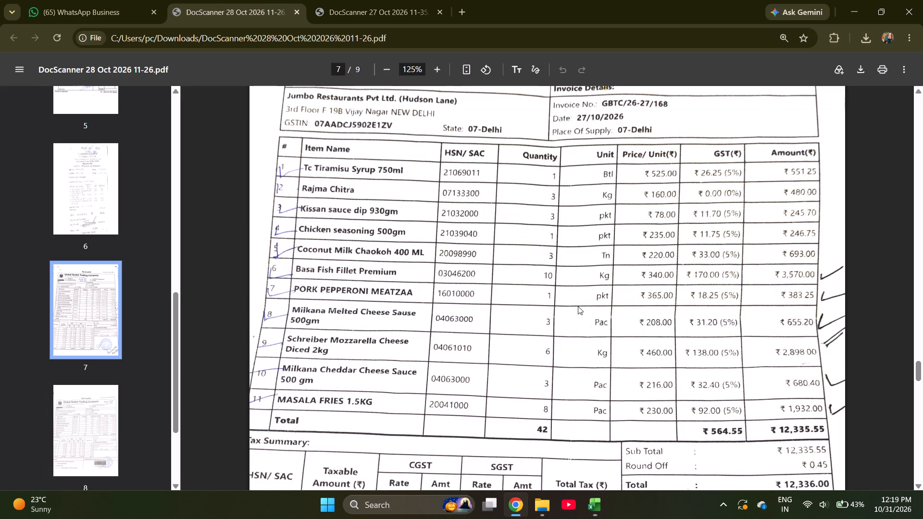
{"action": "key", "text": "Down"}
{"action": "key", "text": "alt+Tab"}
{"action": "key", "text": "alt+Tab"}
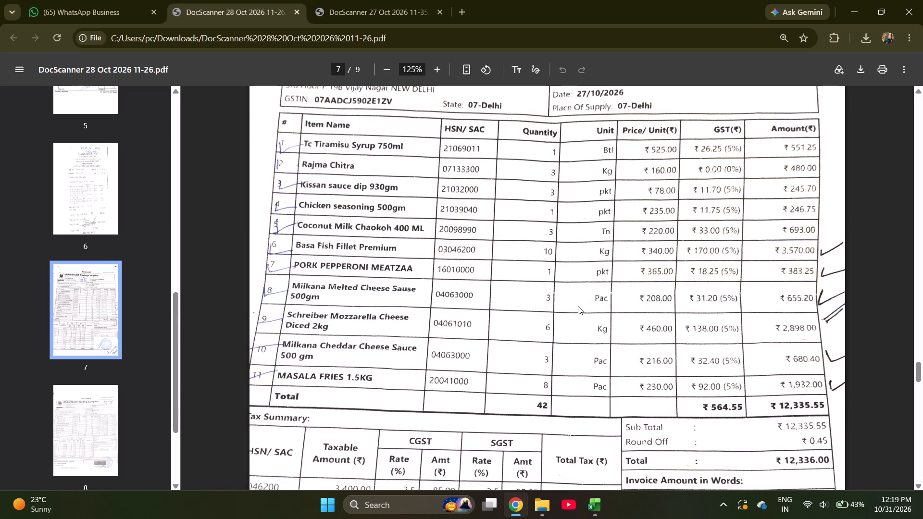
{"action": "key", "text": "alt+Tab"}
{"action": "key", "text": "alt+Tab"}
{"action": "key", "text": "alt+Tab"}
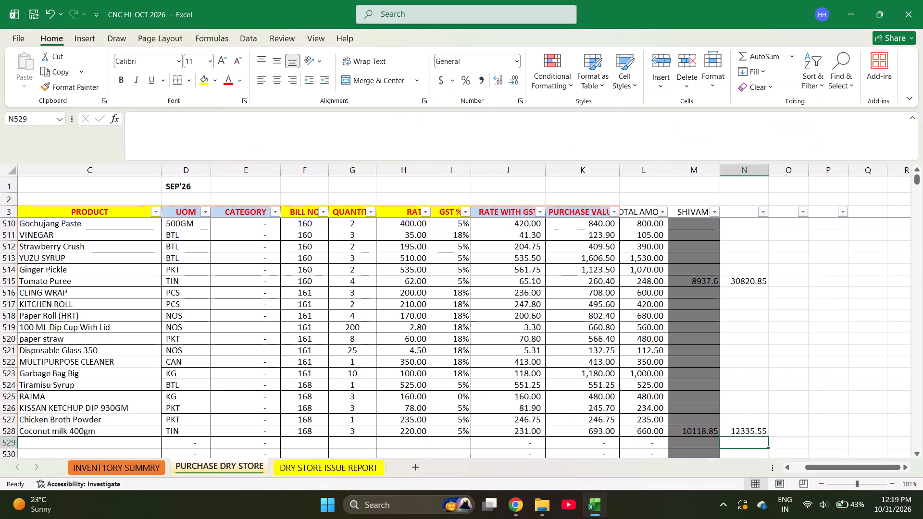
Bring up scanned invoice 169 and fill the 27-Oct-26 date and GLOBAL BASKET TRADING COMPANY supplier into the row below Coconut milk.
{"action": "key", "text": "ctrl+Left"}
{"action": "key", "text": "ctrl+Left"}
{"action": "key", "text": "ctrl+Left"}
{"action": "key", "text": "ctrl+Left"}
{"action": "key", "text": "ctrl+Left"}
{"action": "key", "text": "ctrl+Left"}
{"action": "key", "text": "alt+Tab"}
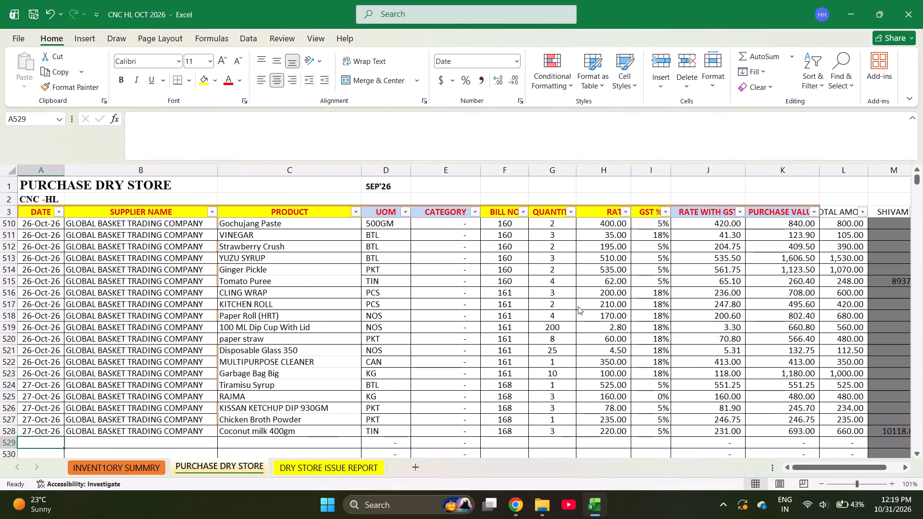
{"action": "key", "text": "Down"}
{"action": "key", "text": "Down"}
{"action": "key", "text": "Down"}
{"action": "key", "text": "Down"}
{"action": "key", "text": "Down"}
{"action": "key", "text": "Down"}
{"action": "key", "text": "Down"}
{"action": "key", "text": "Down"}
{"action": "key", "text": "Down"}
{"action": "key", "text": "Down"}
{"action": "key", "text": "Down"}
{"action": "key", "text": "Down"}
{"action": "key", "text": "Down"}
{"action": "key", "text": "Down"}
{"action": "key", "text": "Down"}
{"action": "key", "text": "Down"}
{"action": "key", "text": "Down"}
{"action": "key", "text": "Down"}
{"action": "key", "text": "Down"}
{"action": "key", "text": "Down"}
{"action": "key", "text": "Down"}
{"action": "key", "text": "Down"}
{"action": "key", "text": "Down"}
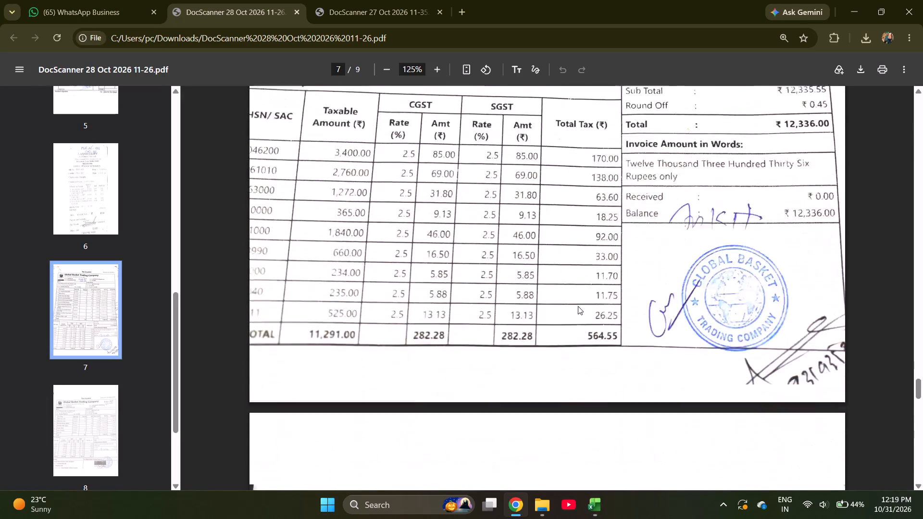
{"action": "key", "text": "alt+Tab"}
{"action": "key", "text": "alt+Tab"}
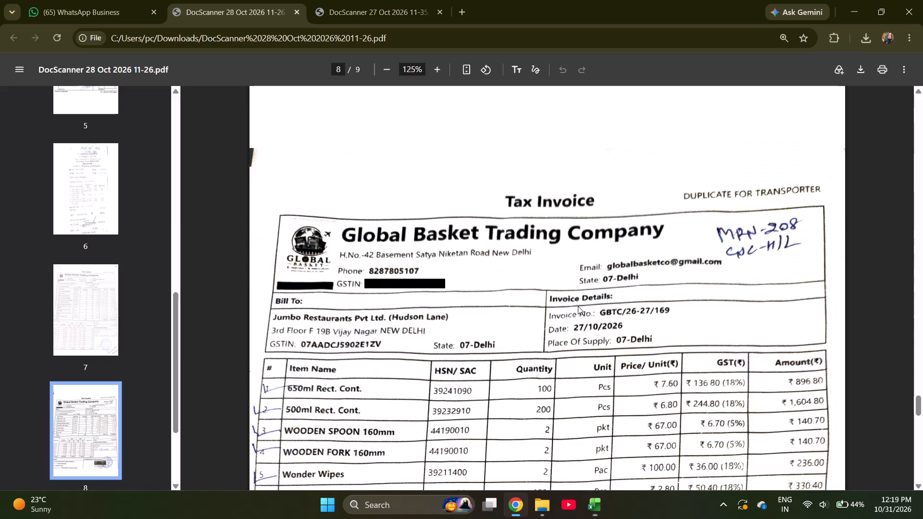
{"action": "key", "text": "alt+Tab"}
{"action": "key", "text": "ctrl+d"}
{"action": "key", "text": "Right"}
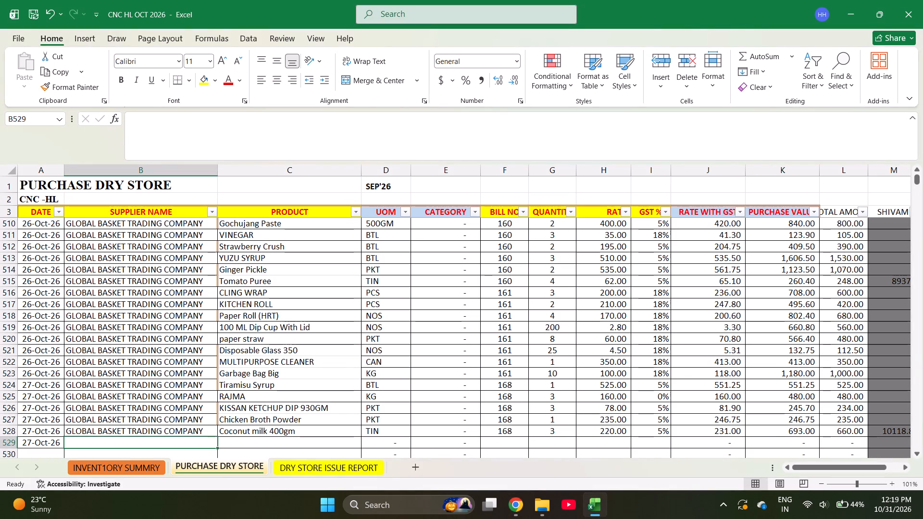
{"action": "key", "text": "alt+Tab"}
{"action": "key", "text": "alt+Tab"}
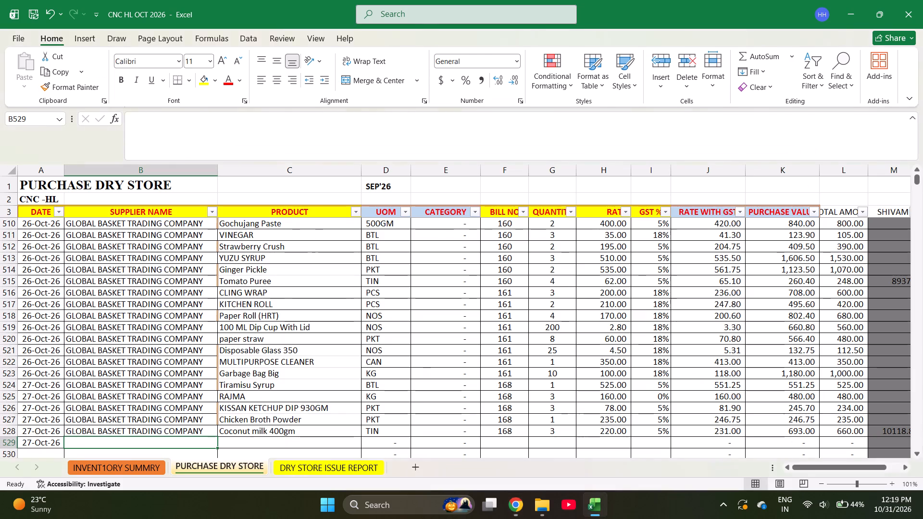
{"action": "key", "text": "ctrl+d"}
{"action": "key", "text": "Right"}
Search the INVENTORY SUMMRY sheet for SILV to look up the invoice's 650ml Rect. Cont. item.
{"action": "key", "text": "alt+Tab"}
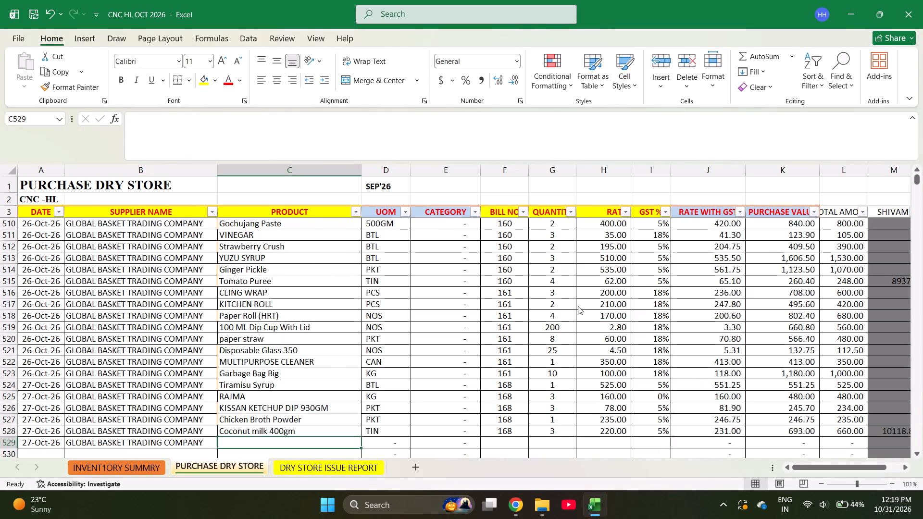
{"action": "key", "text": "alt+Tab"}
{"action": "key", "text": "ctrl+Page_Up"}
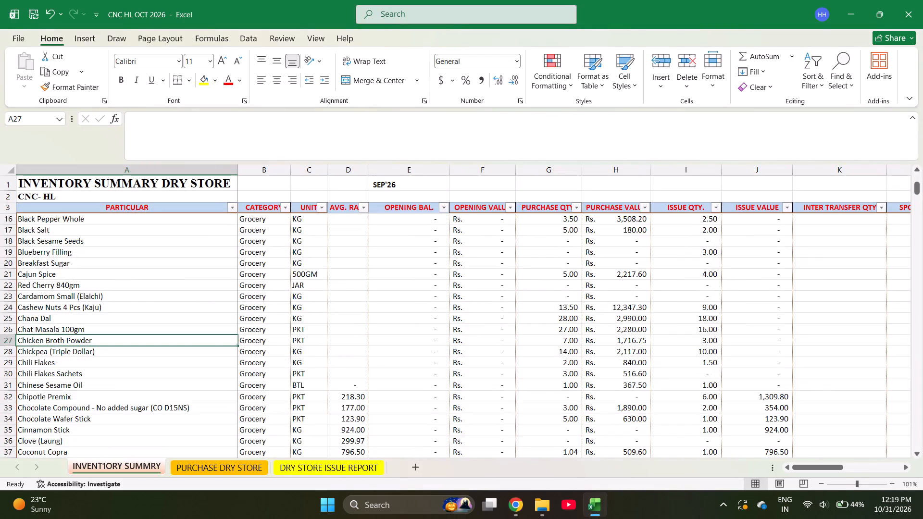
{"action": "key", "text": "ctrl+f"}
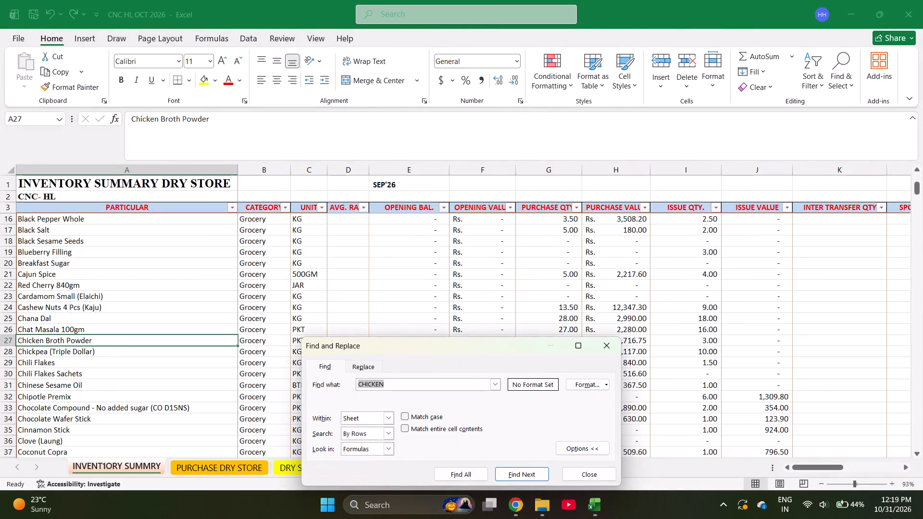
{"action": "type", "text": "S8"}
{"action": "type", "text": "LV"}
{"action": "key", "text": "Return"}
{"action": "key", "text": "Return"}
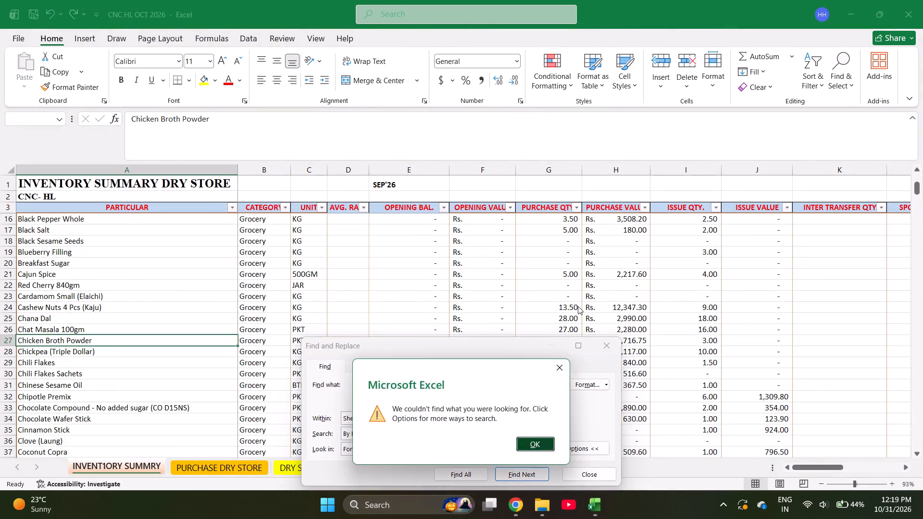
{"action": "key", "text": "BackSpace"}
{"action": "key", "text": "BackSpace"}
{"action": "key", "text": "BackSpace"}
{"action": "key", "text": "BackSpace"}
{"action": "type", "text": "SILV"}
{"action": "key", "text": "Return"}
{"action": "key", "text": "Escape"}
Compare invoice 169's container items with the Silver Container entries in the inventory summary.
{"action": "key", "text": "alt+Tab"}
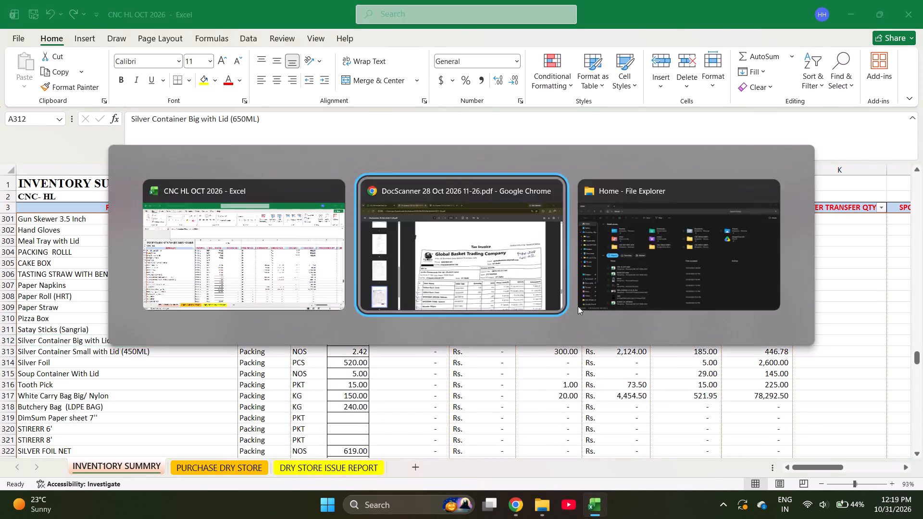
{"action": "key", "text": "Down"}
{"action": "key", "text": "Down"}
{"action": "key", "text": "Down"}
{"action": "key", "text": "Down"}
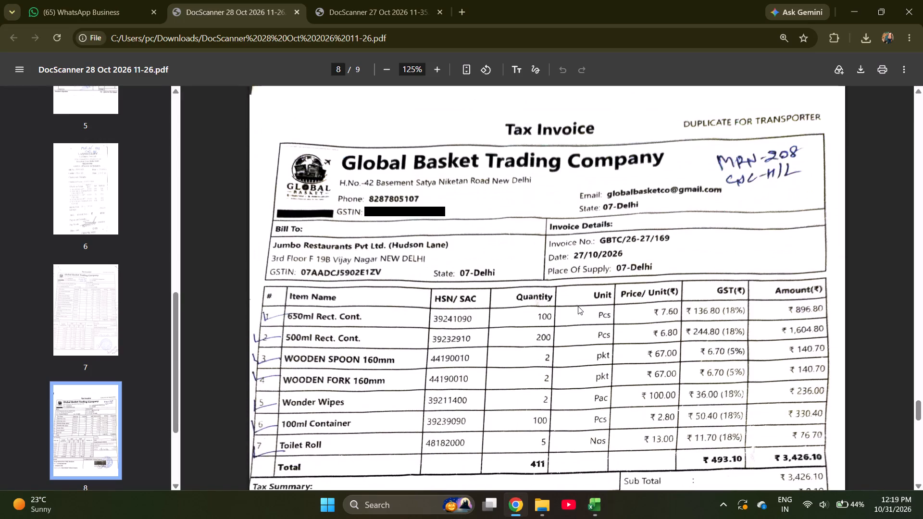
{"action": "key", "text": "alt+Tab"}
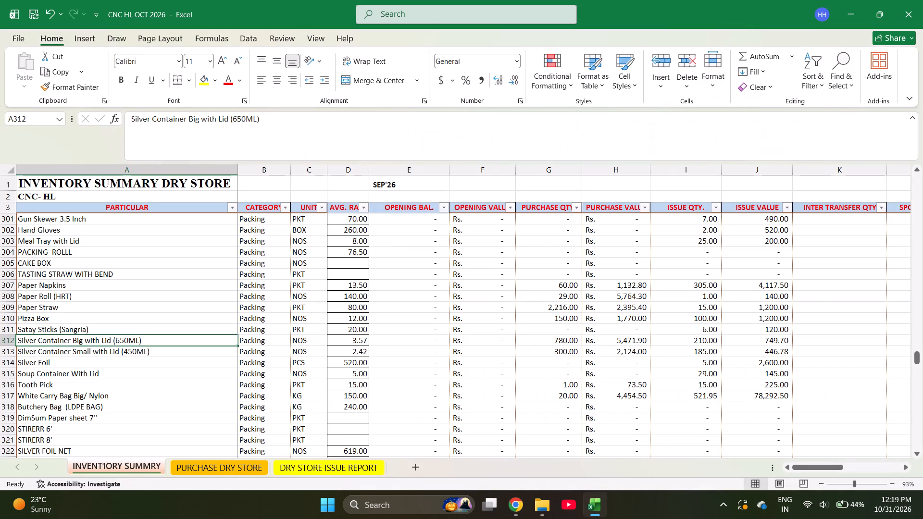
{"action": "key", "text": "alt+Tab"}
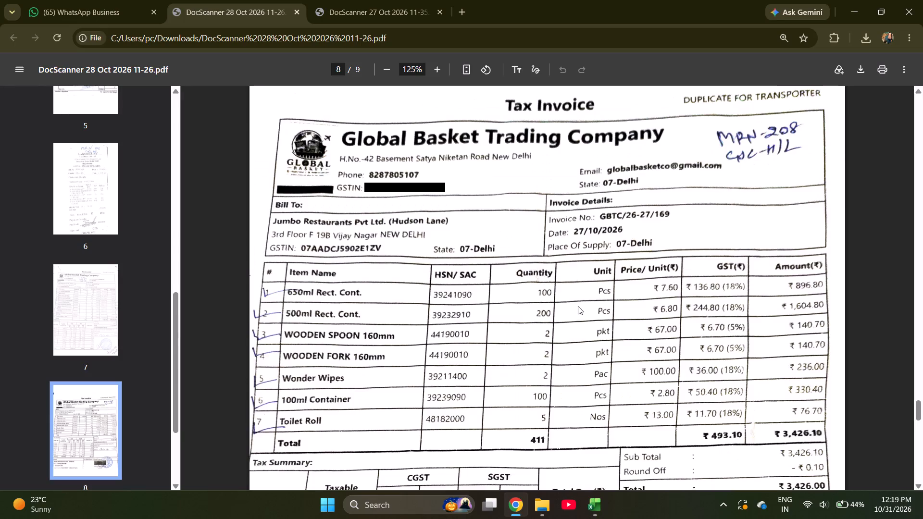
{"action": "key", "text": "alt+Tab"}
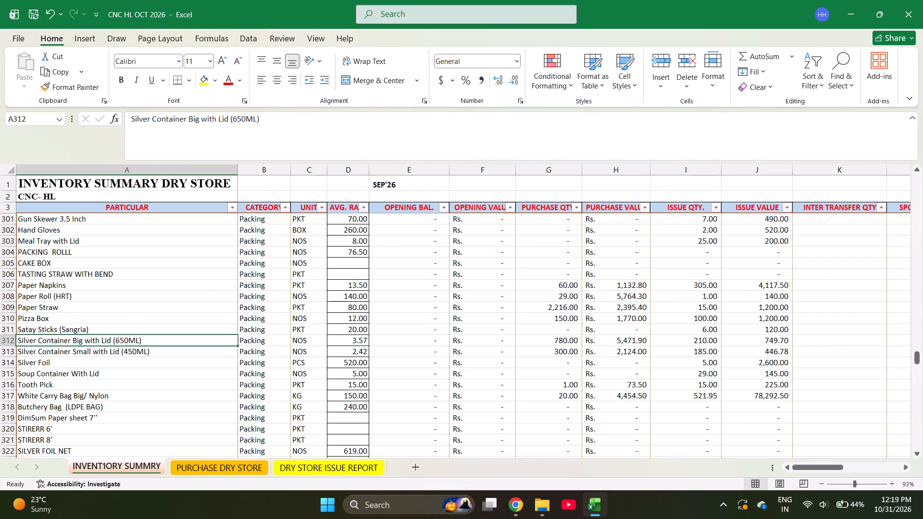
Find the BOX items in INVENTORY SUMMRY and copy Black 60 MM Box With Lid 650ML into the PURCHASE DRY STORE product cell of row 529.
{"action": "key", "text": "ctrl+f"}
{"action": "type", "text": "BOC"}
{"action": "key", "text": "BackSpace"}
{"action": "type", "text": "X"}
{"action": "key", "text": "space"}
{"action": "key", "text": "Return"}
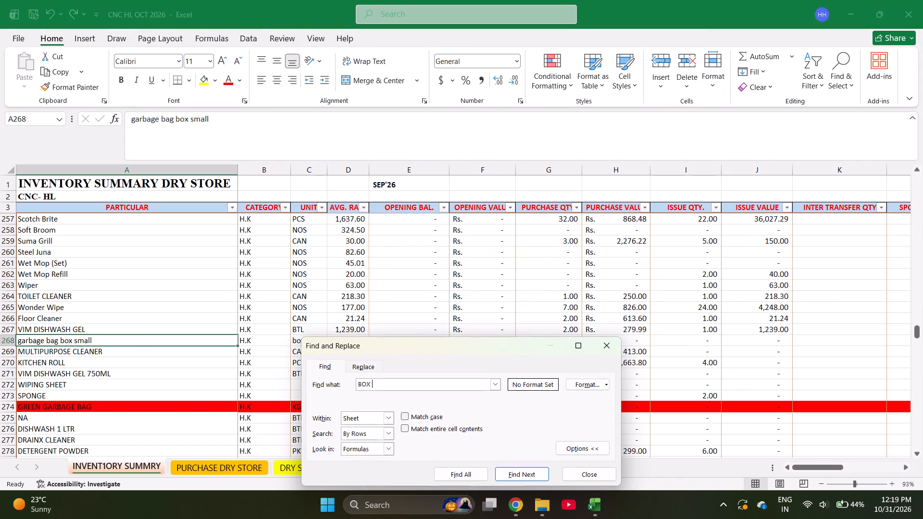
{"action": "key", "text": "Return"}
{"action": "key", "text": "Escape"}
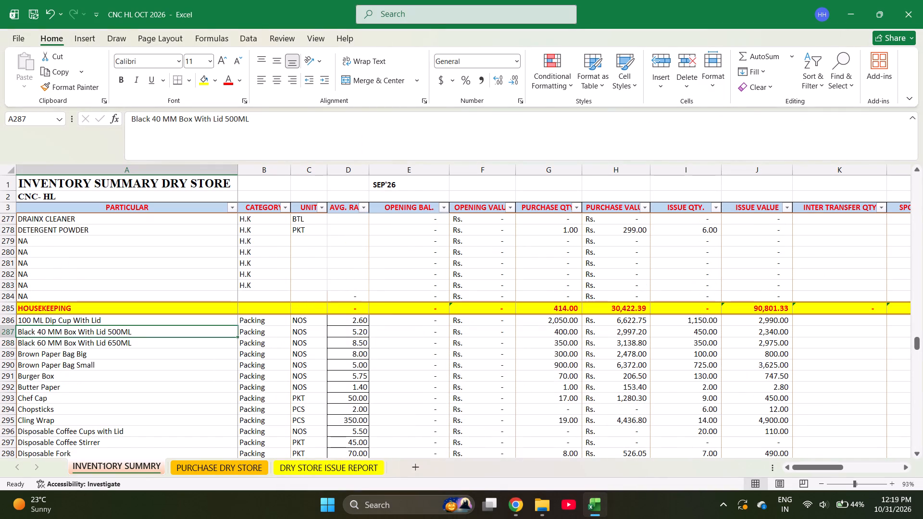
{"action": "key", "text": "alt+Tab"}
{"action": "key", "text": "alt+Tab"}
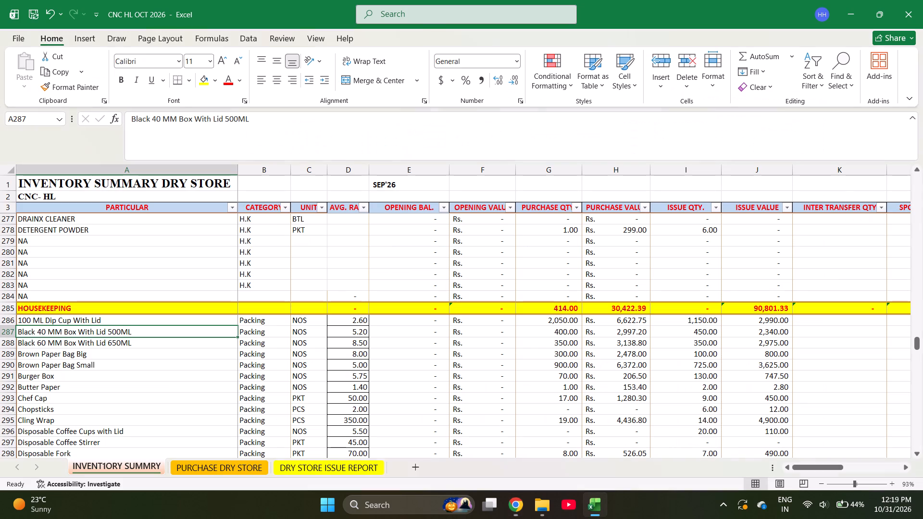
{"action": "key", "text": "Down"}
{"action": "key", "text": "ctrl+c"}
{"action": "key", "text": "ctrl+Page_Down"}
{"action": "key", "text": "Return"}
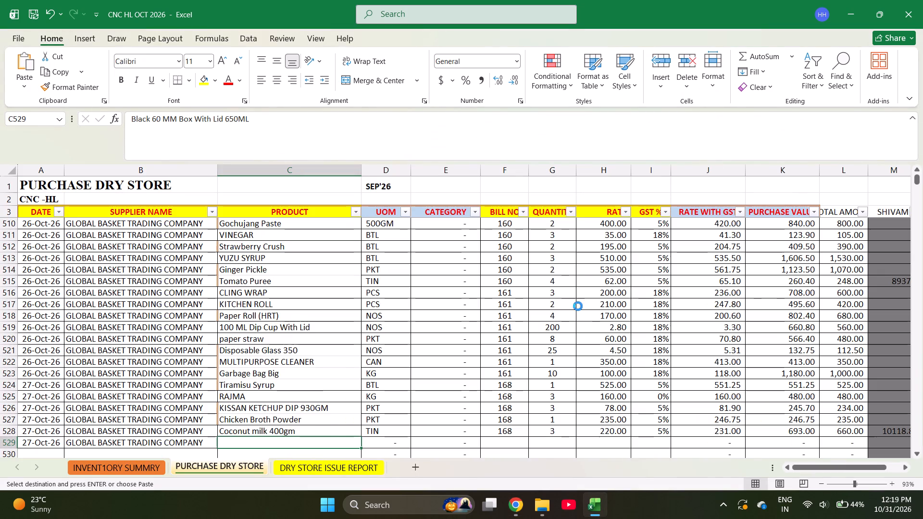
{"action": "key", "text": "Return"}
Copy Black 40 MM Box With Lid 500ML from the inventory summary into the product cell of row 530.
{"action": "key", "text": "alt+Tab"}
{"action": "key", "text": "alt+Tab"}
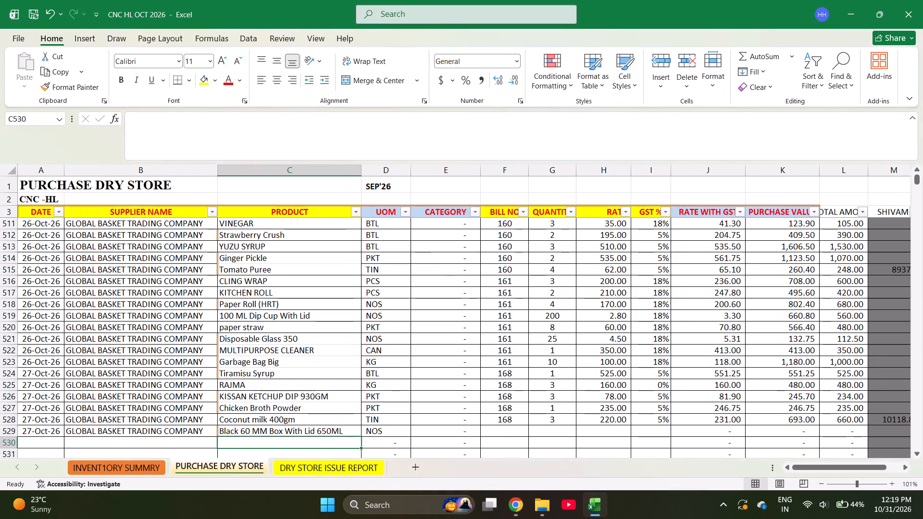
{"action": "key", "text": "ctrl+Page_Up"}
{"action": "key", "text": "Up"}
{"action": "key", "text": "ctrl+c"}
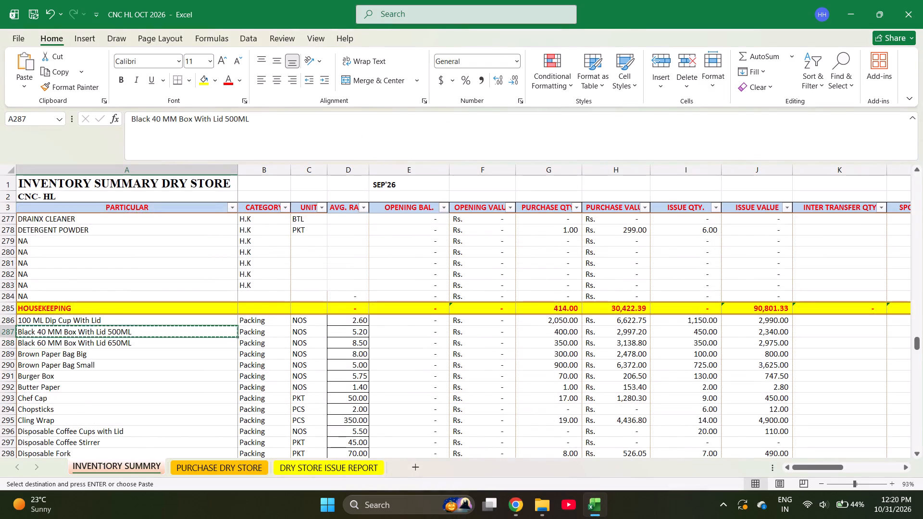
{"action": "key", "text": "Page_Down"}
{"action": "key", "text": "ctrl+Page_Down"}
{"action": "key", "text": "Return"}
{"action": "key", "text": "Return"}
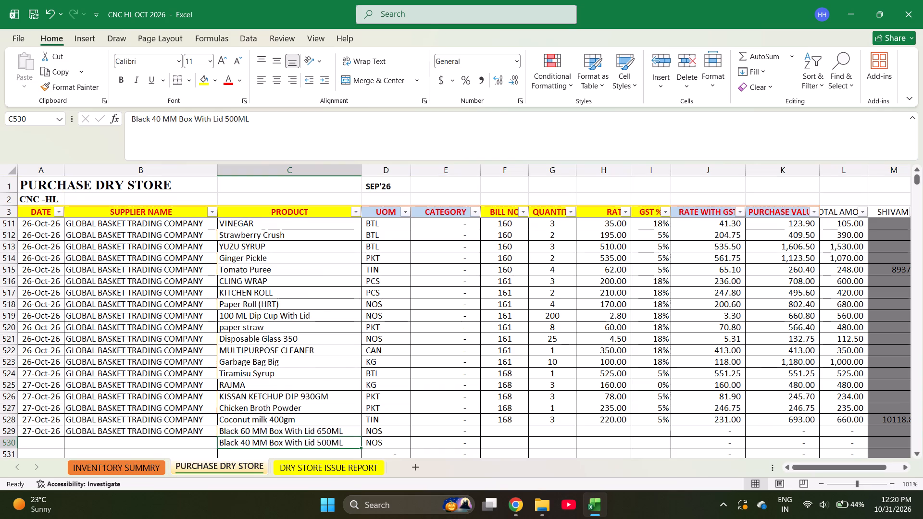
Enter Disposable Spoon and Disposable Fork as the products in rows 531 and 532 for invoice 169's wooden cutlery.
{"action": "key", "text": "alt+Tab"}
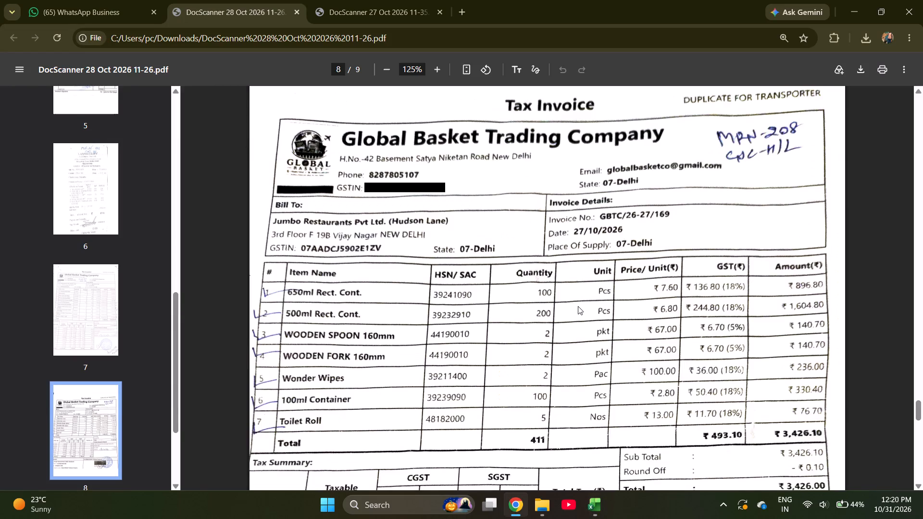
{"action": "key", "text": "alt+Tab"}
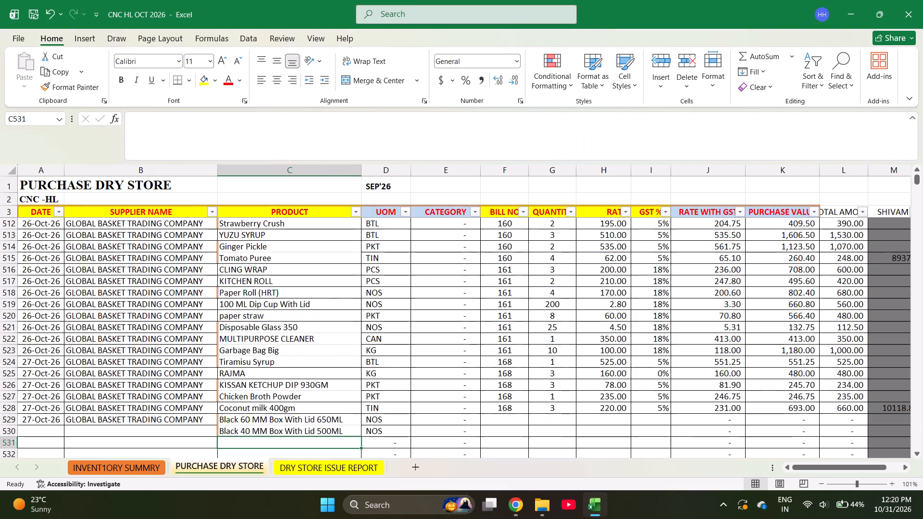
{"action": "key", "text": "Up"}
{"action": "key", "text": "alt+Tab"}
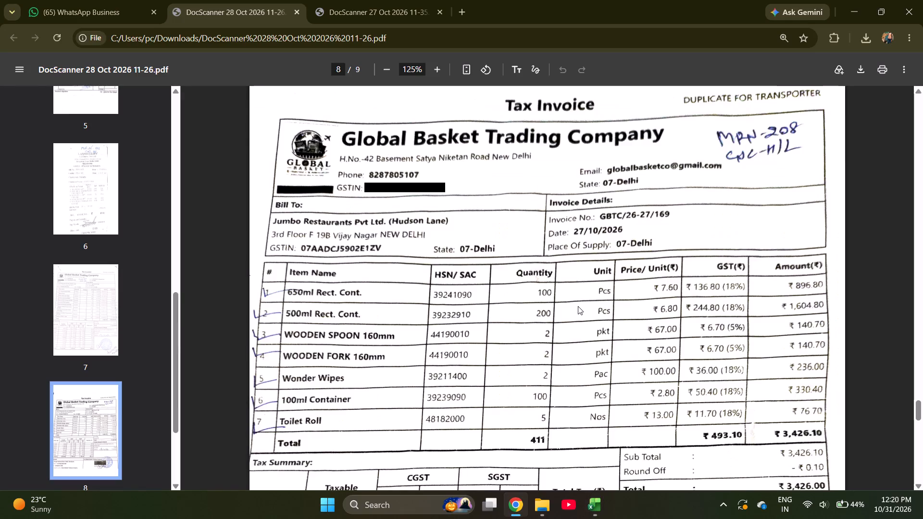
{"action": "key", "text": "alt+Tab"}
{"action": "key", "text": "Down"}
{"action": "key", "text": "Down"}
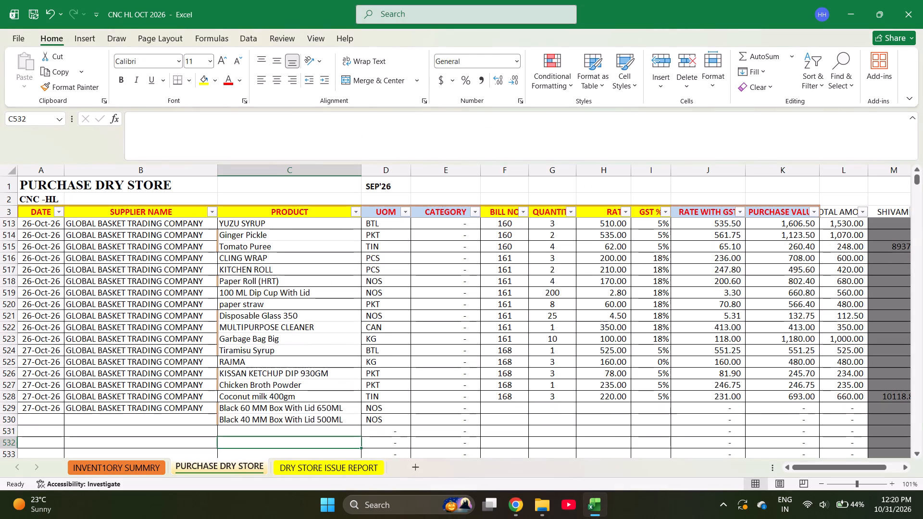
{"action": "key", "text": "Up"}
{"action": "type", "text": "DIS"}
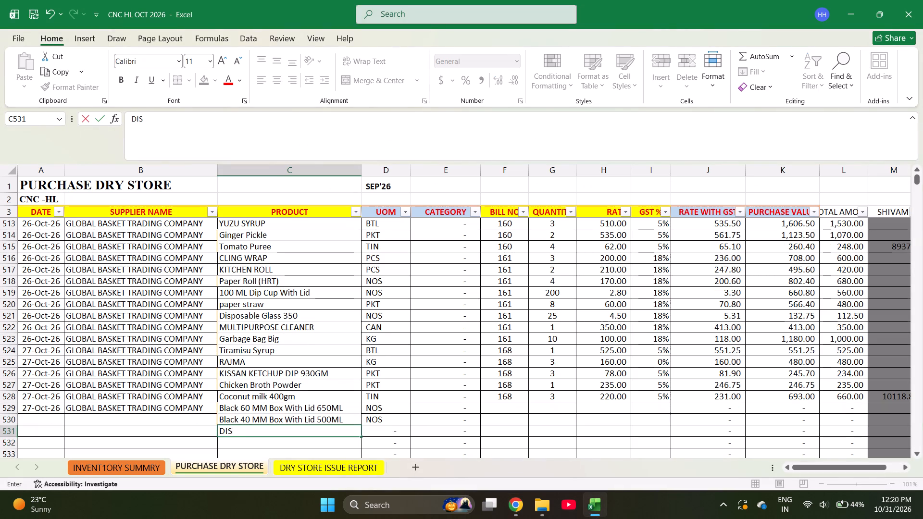
{"action": "type", "text": "POSA"}
{"action": "type", "text": "BLE"}
{"action": "key", "text": "space"}
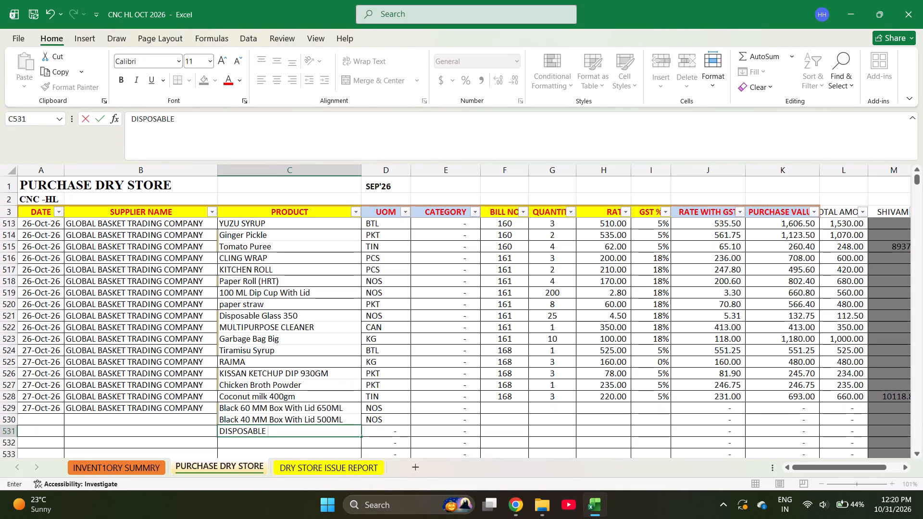
{"action": "key", "text": "alt+Tab"}
{"action": "key", "text": "alt+Tab"}
{"action": "key", "text": "s"}
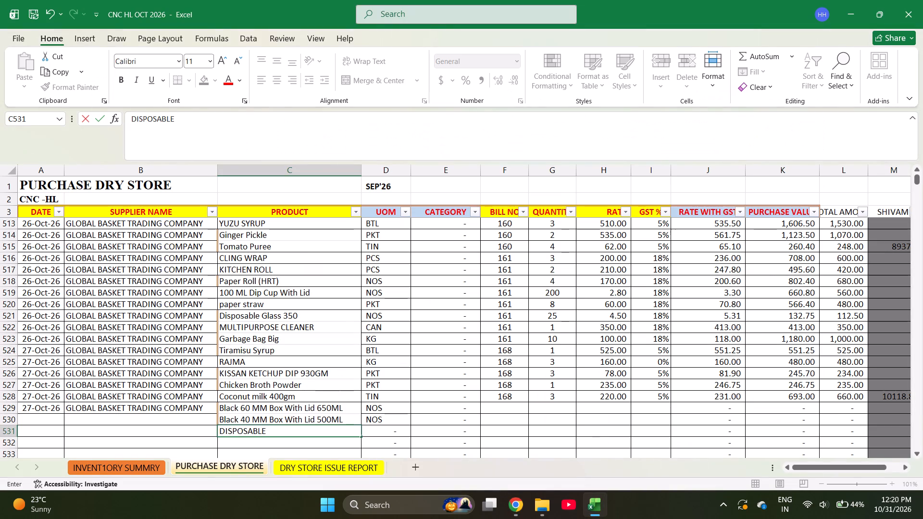
{"action": "key", "text": "Return"}
{"action": "type", "text": "DISPOSABLE F"}
{"action": "key", "text": "Return"}
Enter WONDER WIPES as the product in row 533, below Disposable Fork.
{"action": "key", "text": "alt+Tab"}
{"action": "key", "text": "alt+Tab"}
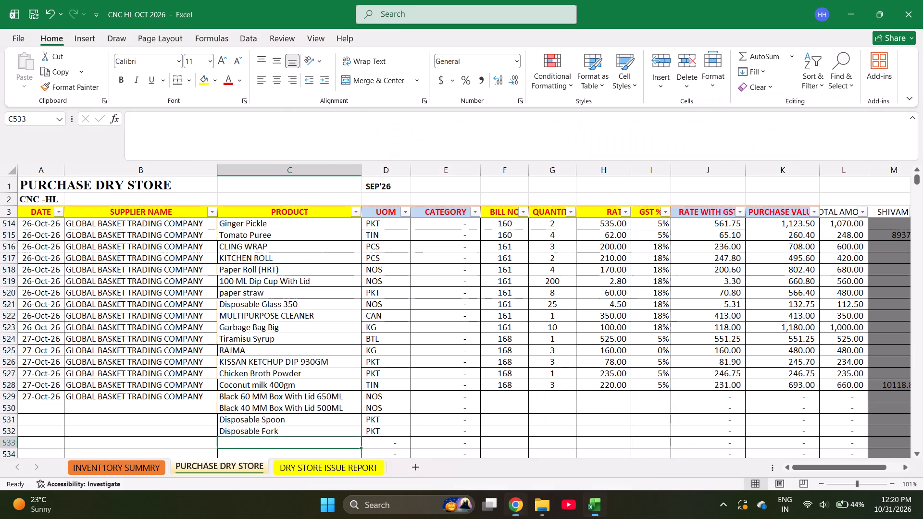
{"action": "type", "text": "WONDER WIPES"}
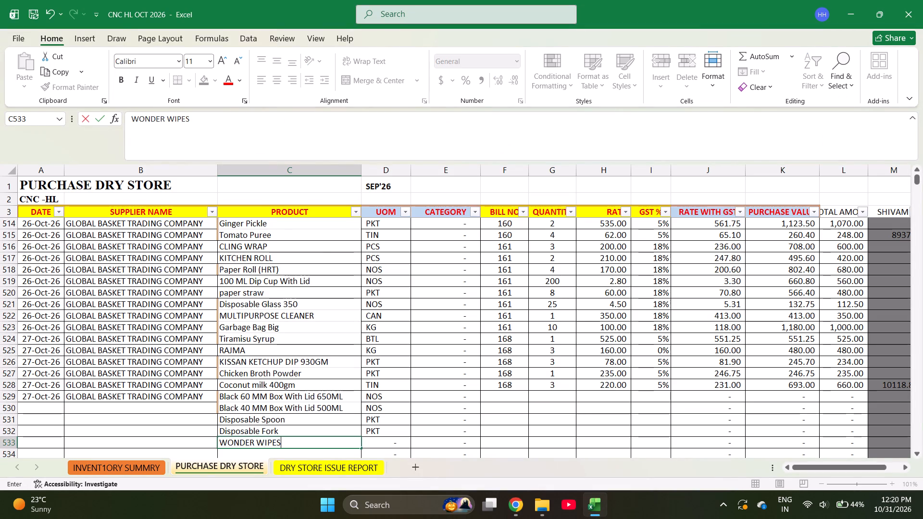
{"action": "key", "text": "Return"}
Search INVENTORY SUMMRY for WONDER and copy the Wonder Wipe name over the WONDER WIPES entry in the purchase sheet.
{"action": "key", "text": "alt+Tab"}
{"action": "key", "text": "alt+Tab"}
{"action": "key", "text": "ctrl+Page_Up"}
{"action": "key", "text": "ctrl+f"}
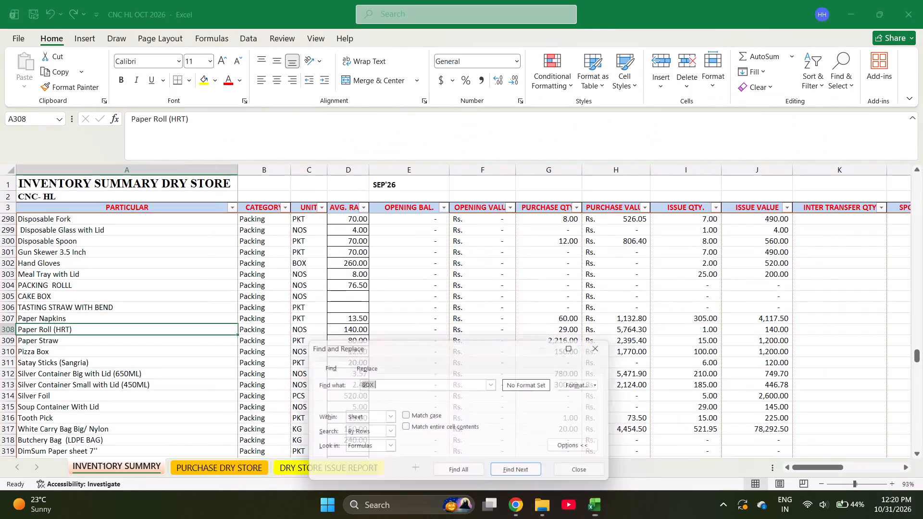
{"action": "type", "text": "WONDER"}
{"action": "key", "text": "Return"}
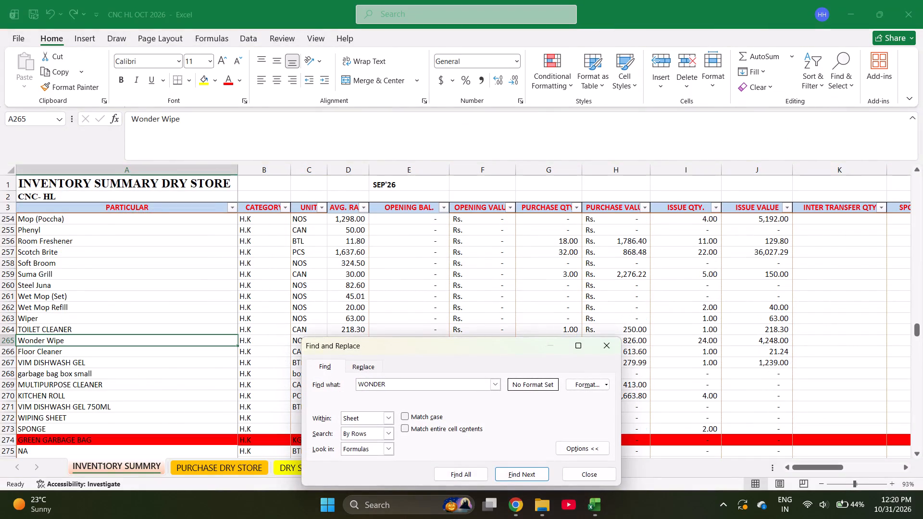
{"action": "key", "text": "Escape"}
{"action": "key", "text": "ctrl+c"}
{"action": "key", "text": "ctrl+Page_Down"}
{"action": "key", "text": "Return"}
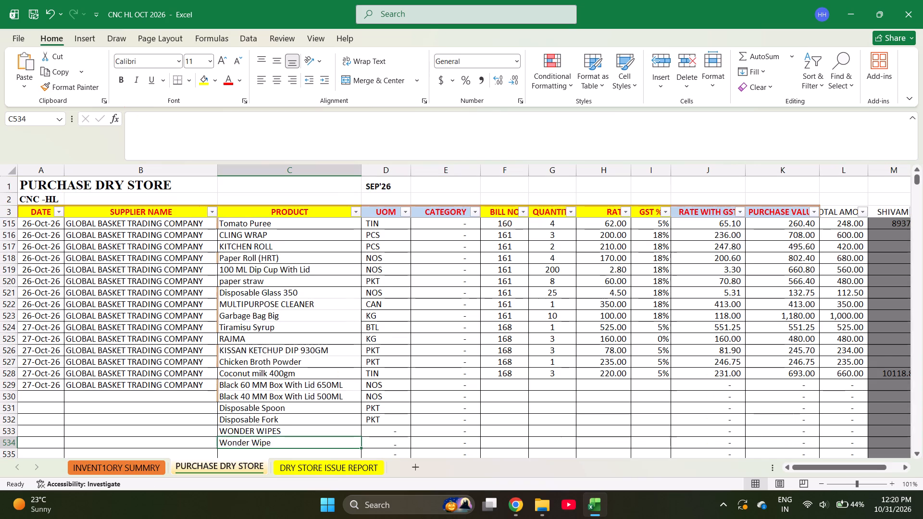
{"action": "key", "text": "Return"}
{"action": "key", "text": "ctrl+z"}
{"action": "key", "text": "Up"}
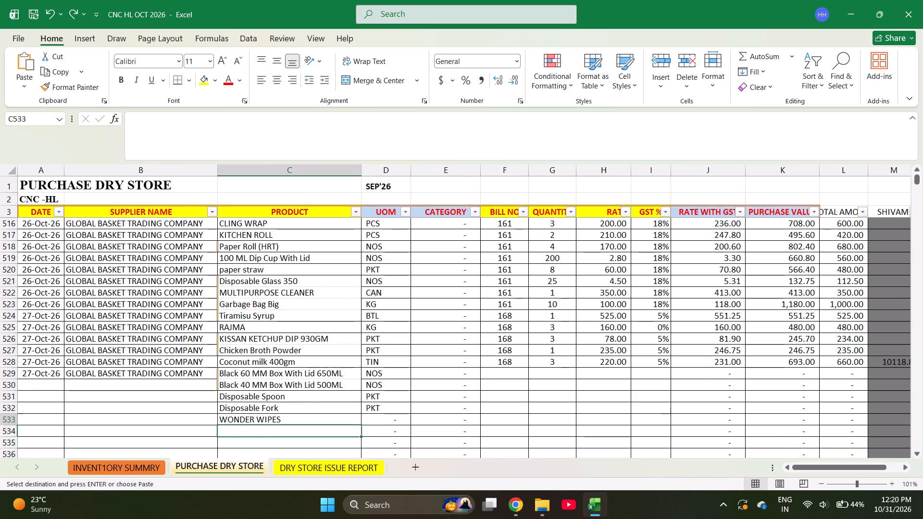
{"action": "key", "text": "Return"}
{"action": "key", "text": "Return"}
Enter 100 ML Dip Cup With Lid and TOILET ROLL as the last two products, in rows 534 and 535.
{"action": "key", "text": "alt+Tab"}
{"action": "key", "text": "alt+Tab"}
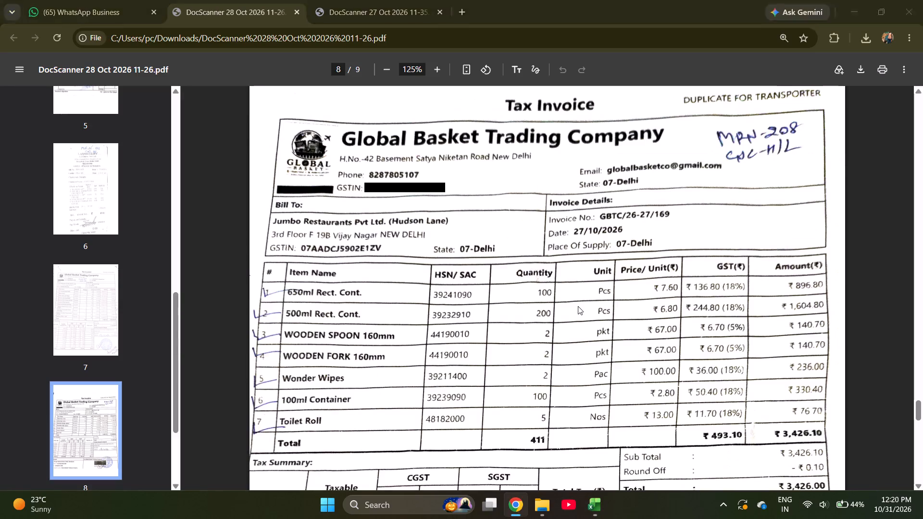
{"action": "type", "text": "100 ML"}
{"action": "key", "text": "space"}
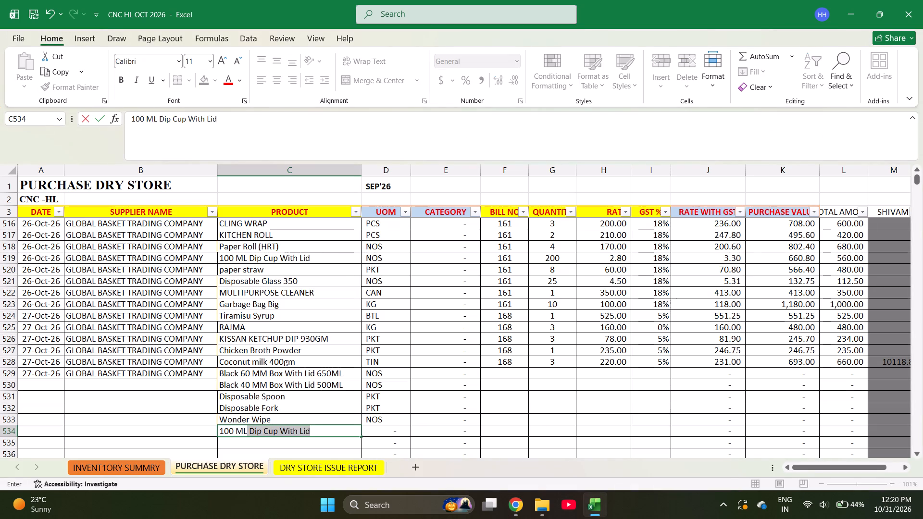
{"action": "key", "text": "Return"}
{"action": "key", "text": "alt+Tab"}
{"action": "key", "text": "alt+Tab"}
{"action": "type", "text": "TOILET"}
{"action": "key", "text": "space"}
{"action": "key", "text": "Return"}
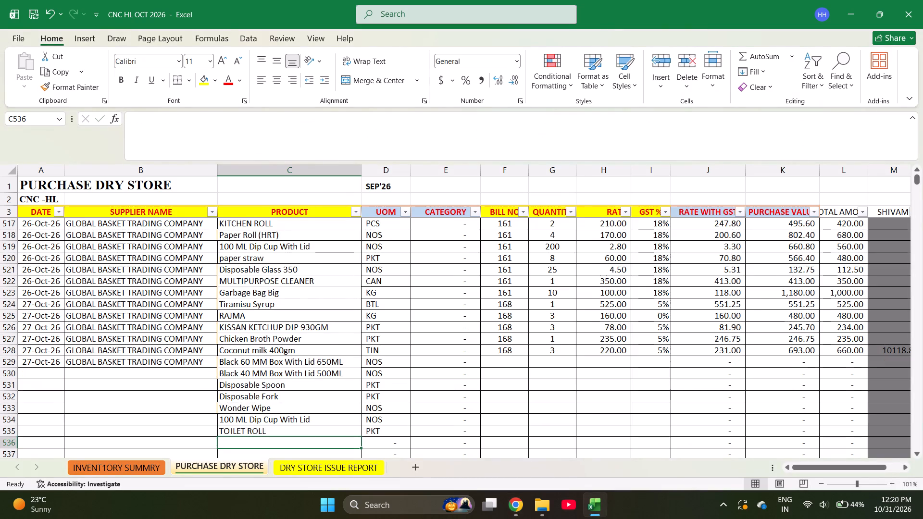
Check the listed products against the scanned invoice and enter bill number 169 for Black 60 MM Box With Lid 650ML.
{"action": "key", "text": "Left"}
{"action": "key", "text": "ctrl+Up"}
{"action": "key", "text": "Right"}
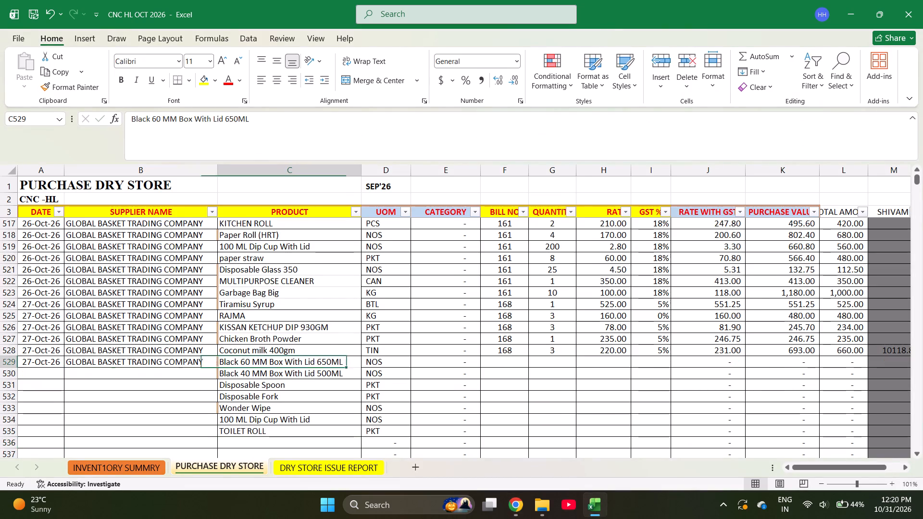
{"action": "key", "text": "shift+Down"}
{"action": "key", "text": "shift+Down"}
{"action": "key", "text": "shift+Down"}
{"action": "key", "text": "shift+Down"}
{"action": "key", "text": "shift+Down"}
{"action": "key", "text": "shift+Down"}
{"action": "key", "text": "alt+Tab"}
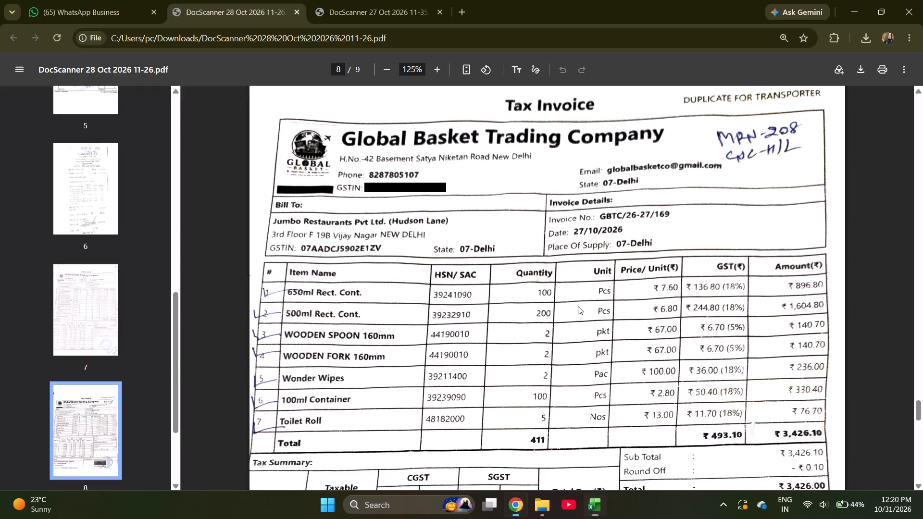
{"action": "key", "text": "alt+Tab"}
{"action": "key", "text": "Right"}
{"action": "key", "text": "Right"}
{"action": "key", "text": "Right"}
{"action": "key", "text": "alt+Tab"}
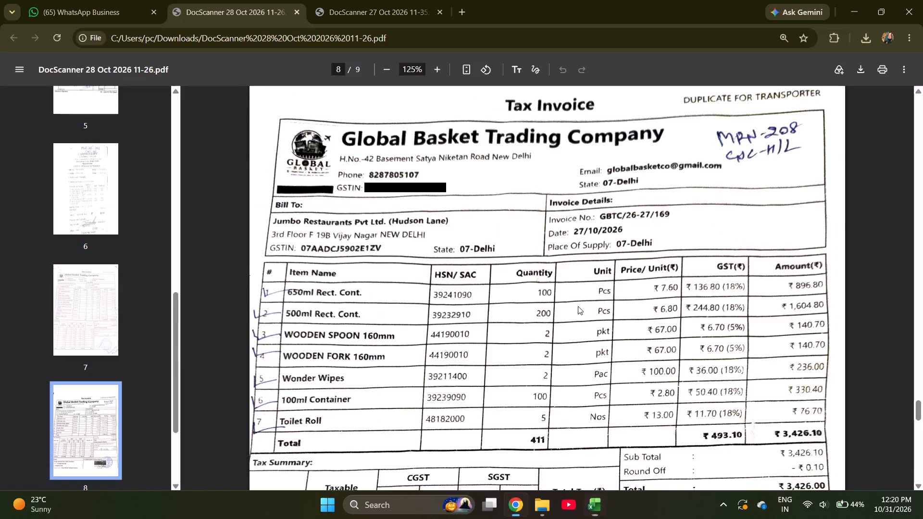
{"action": "key", "text": "alt+Tab"}
{"action": "type", "text": "169"}
{"action": "key", "text": "Return"}
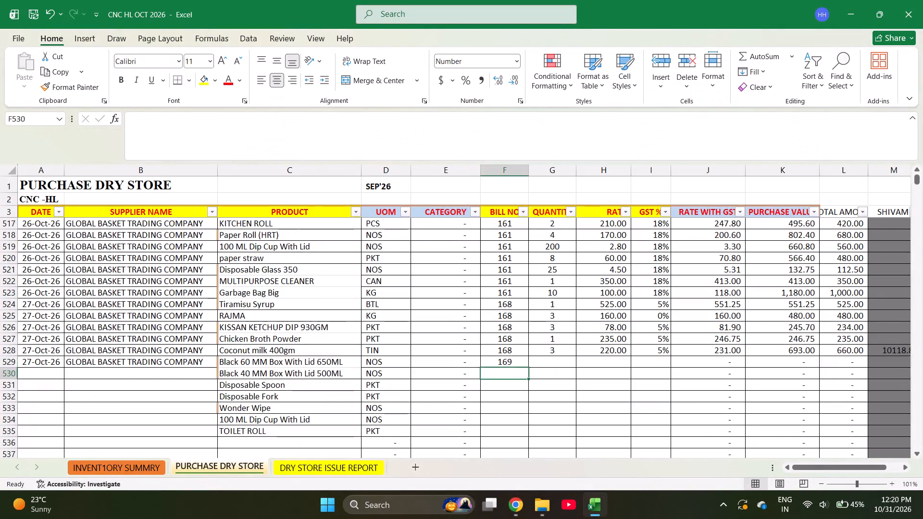
Enter the quantities 100 for the 650ML box, 200 for the 500ML box and 2 for Disposable Spoon.
{"action": "key", "text": "Up"}
{"action": "key", "text": "Right"}
{"action": "key", "text": "alt+Tab"}
{"action": "key", "text": "alt+Tab"}
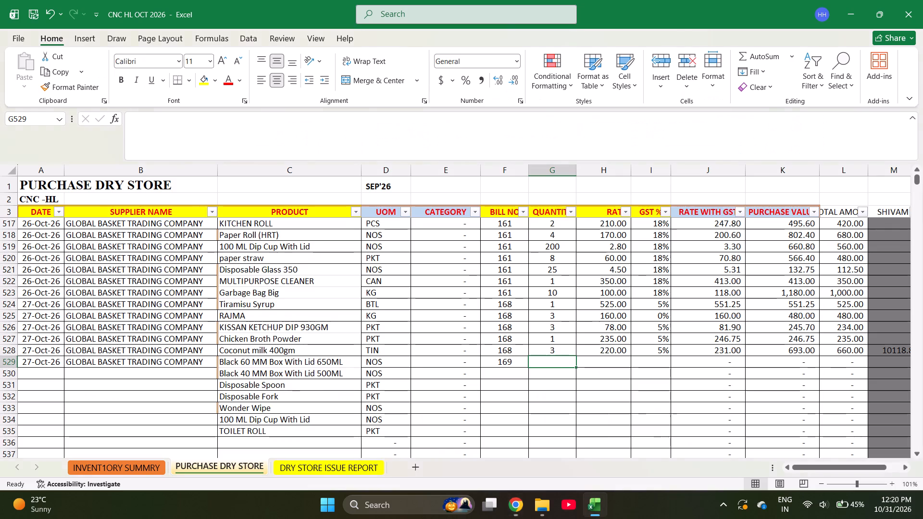
{"action": "type", "text": "100"}
{"action": "key", "text": "Return"}
{"action": "key", "text": "alt+Tab"}
{"action": "key", "text": "alt+Tab"}
{"action": "key", "text": "1"}
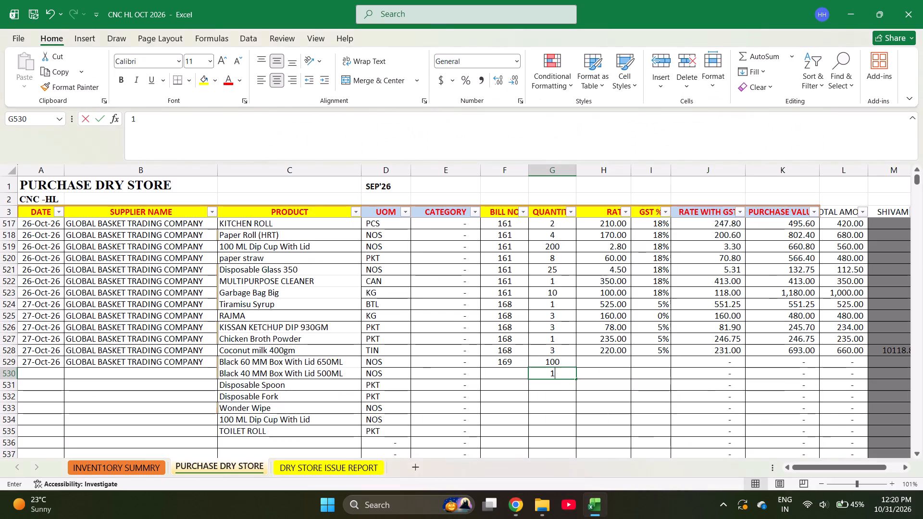
{"action": "key", "text": "BackSpace"}
{"action": "type", "text": "200"}
{"action": "key", "text": "Return"}
{"action": "key", "text": "2"}
{"action": "key", "text": "Return"}
Enter quantities 2 for Disposable Fork, 2 for Wonder Wipe, 100 for the dip cups and 5 for TOILET ROLL.
{"action": "key", "text": "alt+Tab"}
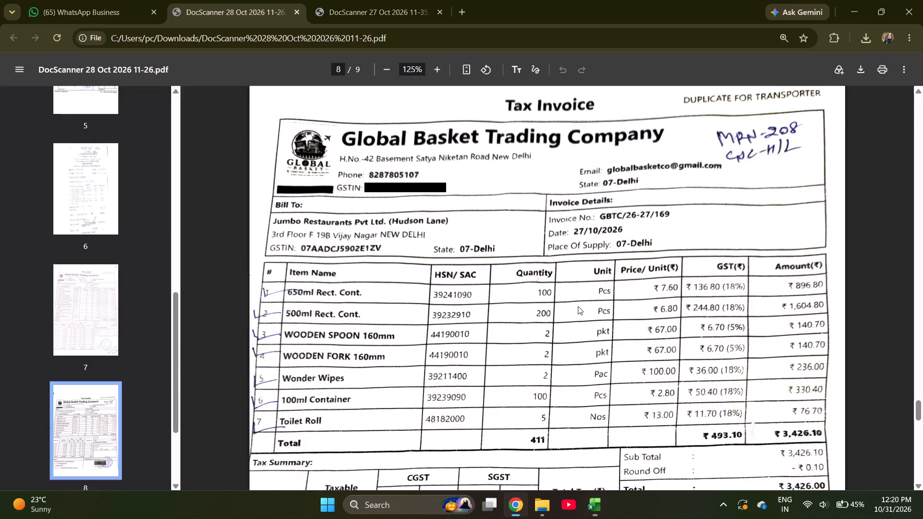
{"action": "key", "text": "alt+Tab"}
{"action": "key", "text": "2"}
{"action": "key", "text": "Return"}
{"action": "key", "text": "alt+Tab"}
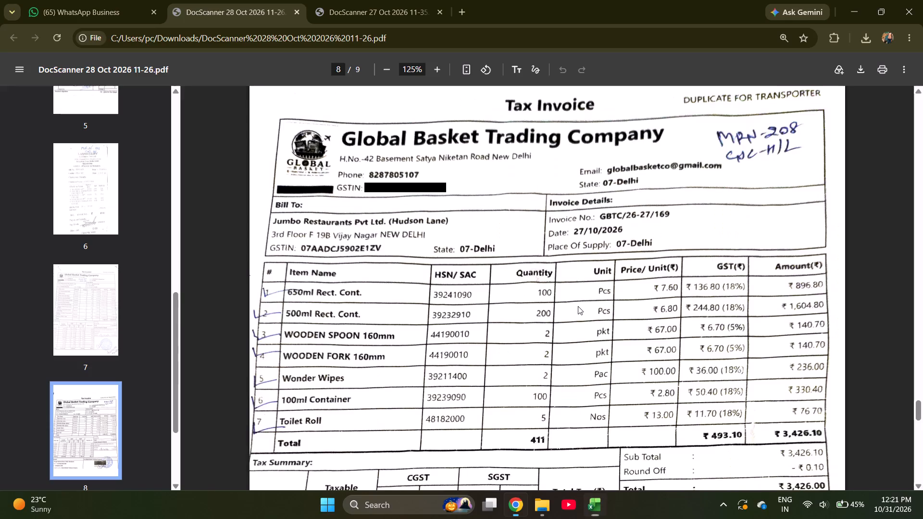
{"action": "key", "text": "alt+Tab"}
{"action": "key", "text": "2"}
{"action": "key", "text": "Return"}
{"action": "type", "text": "100"}
{"action": "key", "text": "Return"}
{"action": "key", "text": "5"}
{"action": "key", "text": "Return"}
Enter the invoice's rates: 7.60 for the 650ML box, 6.80 for the 500ML box and 67 for Disposable Spoon.
{"action": "key", "text": "Right"}
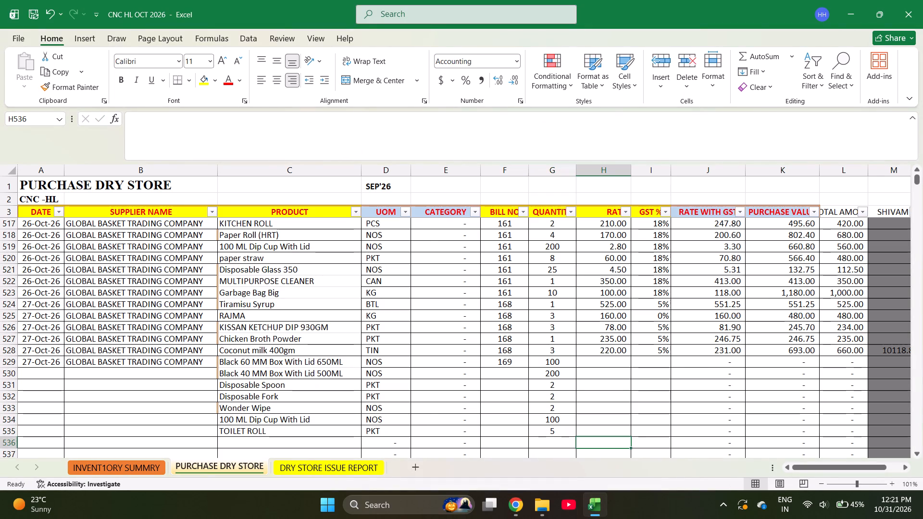
{"action": "key", "text": "ctrl+shift+Up"}
{"action": "key", "text": "ctrl+Down"}
{"action": "key", "text": "ctrl+Up"}
{"action": "key", "text": "Down"}
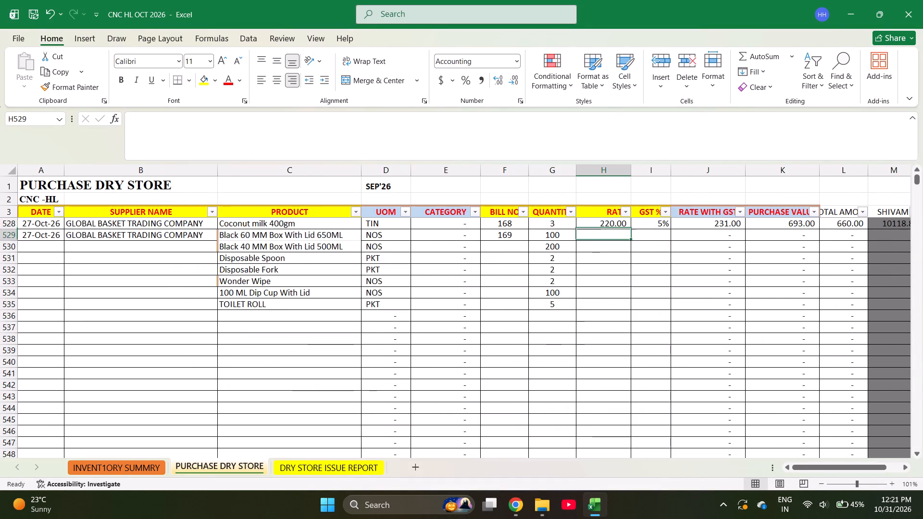
{"action": "key", "text": "alt+Tab"}
{"action": "key", "text": "alt+Tab"}
{"action": "type", "text": "7.60"}
{"action": "key", "text": "Return"}
{"action": "key", "text": "alt+Tab"}
{"action": "key", "text": "alt+Tab"}
{"action": "type", "text": "6.80"}
{"action": "key", "text": "Return"}
{"action": "key", "text": "alt+Tab"}
{"action": "key", "text": "alt+Tab"}
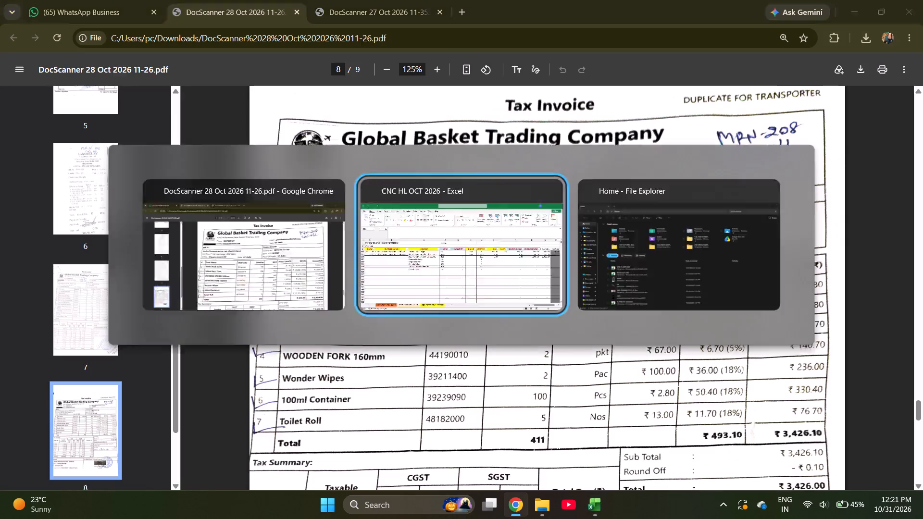
{"action": "key", "text": "alt+Tab"}
{"action": "key", "text": "alt+Tab"}
{"action": "type", "text": "67"}
{"action": "key", "text": "Return"}
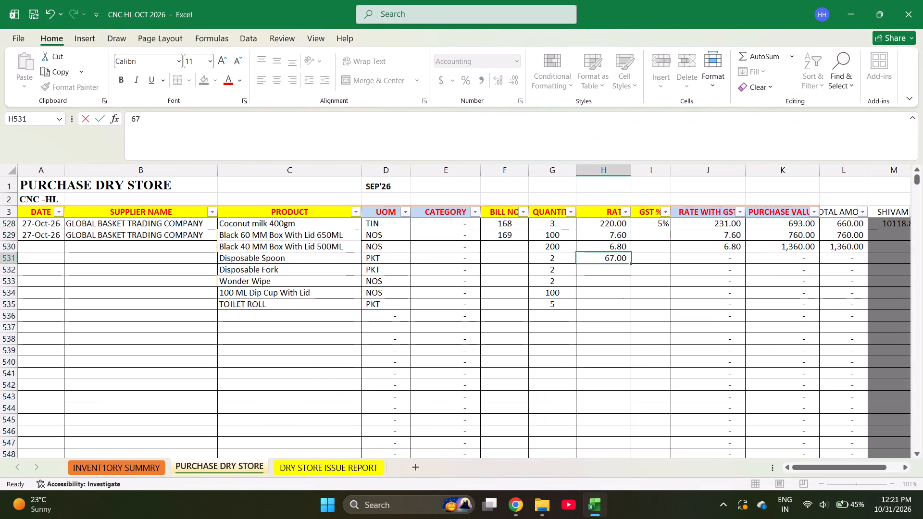
Enter the invoice's rates of 67 for Disposable Fork and 100 for Wonder Wipe.
{"action": "key", "text": "alt+Tab"}
{"action": "key", "text": "alt+Tab"}
{"action": "type", "text": "67"}
{"action": "key", "text": "Return"}
{"action": "key", "text": "alt+Tab"}
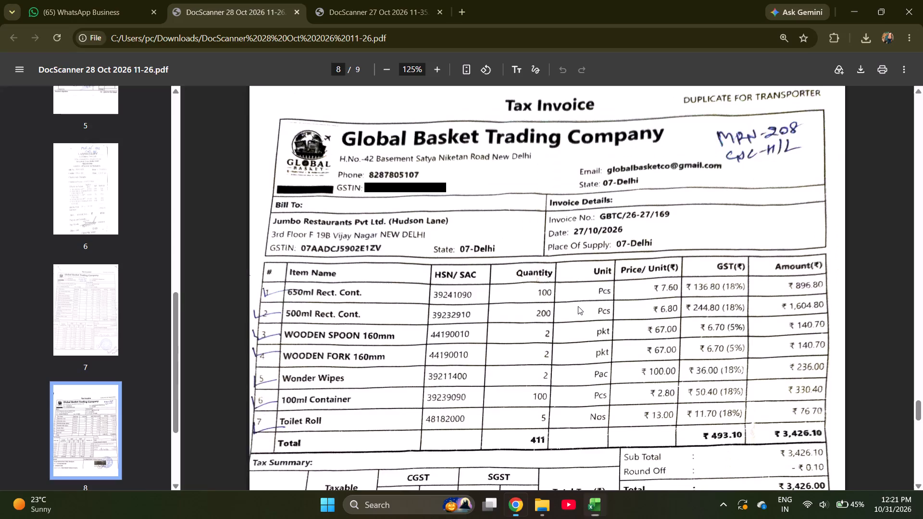
{"action": "key", "text": "alt+Tab"}
{"action": "type", "text": "100"}
{"action": "key", "text": "Return"}
Enter the invoice's rates of 2.80 for 100 ML Dip Cup With Lid and 13 for TOILET ROLL.
{"action": "key", "text": "alt+Tab"}
{"action": "key", "text": "alt+Tab"}
{"action": "type", "text": "2.80"}
{"action": "key", "text": "Return"}
{"action": "key", "text": "alt+Tab"}
{"action": "key", "text": "alt+Tab"}
{"action": "type", "text": "13"}
{"action": "key", "text": "Return"}
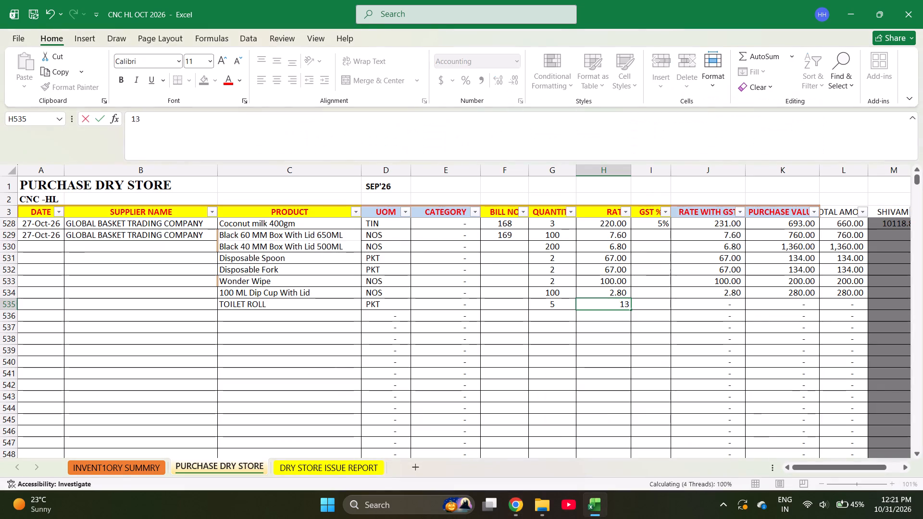
Fill bill number 169 down from the 650ML box row through the TOILET ROLL row.
{"action": "key", "text": "Left"}
{"action": "key", "text": "Left"}
{"action": "key", "text": "ctrl+Up"}
{"action": "key", "text": "shift+Down"}
{"action": "key", "text": "shift+Down"}
{"action": "key", "text": "shift+Down"}
{"action": "key", "text": "shift+Down"}
{"action": "key", "text": "shift+Down"}
{"action": "key", "text": "shift+Down"}
{"action": "key", "text": "shift+Down"}
{"action": "key", "text": "shift+Down"}
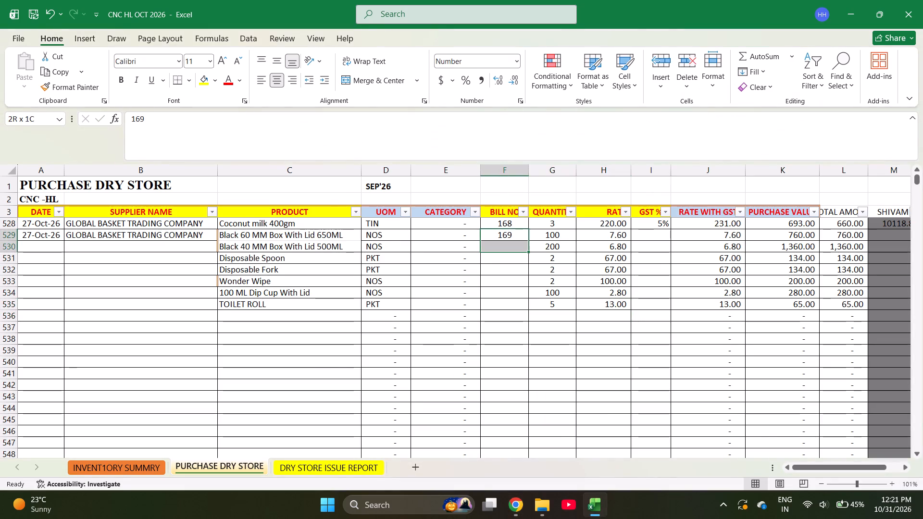
{"action": "key", "text": "shift+Up"}
{"action": "key", "text": "shift+Up"}
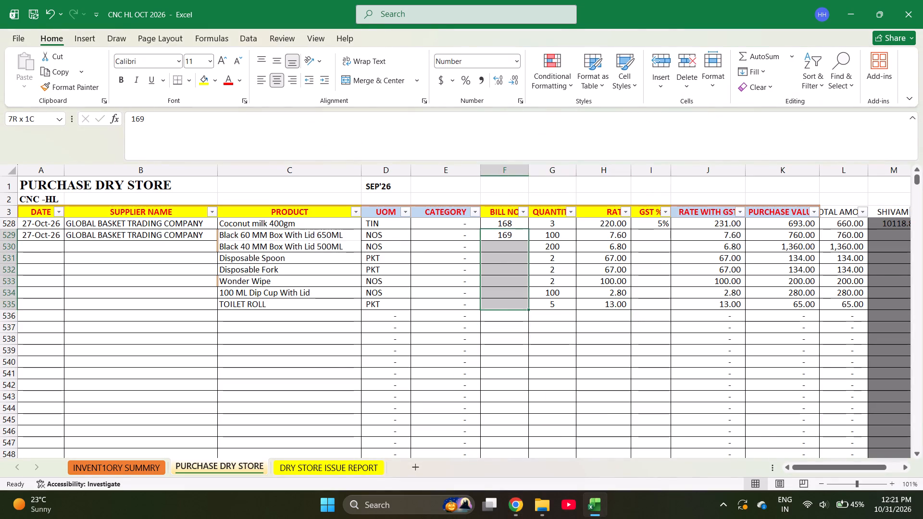
{"action": "key", "text": "ctrl+d"}
Fill the date 27-Oct-26 and supplier GLOBAL BASKET TRADING COMPANY down through the TOILET ROLL row.
{"action": "key", "text": "ctrl+Left"}
{"action": "key", "text": "shift+Right"}
{"action": "key", "text": "shift+Down"}
{"action": "key", "text": "shift+Down"}
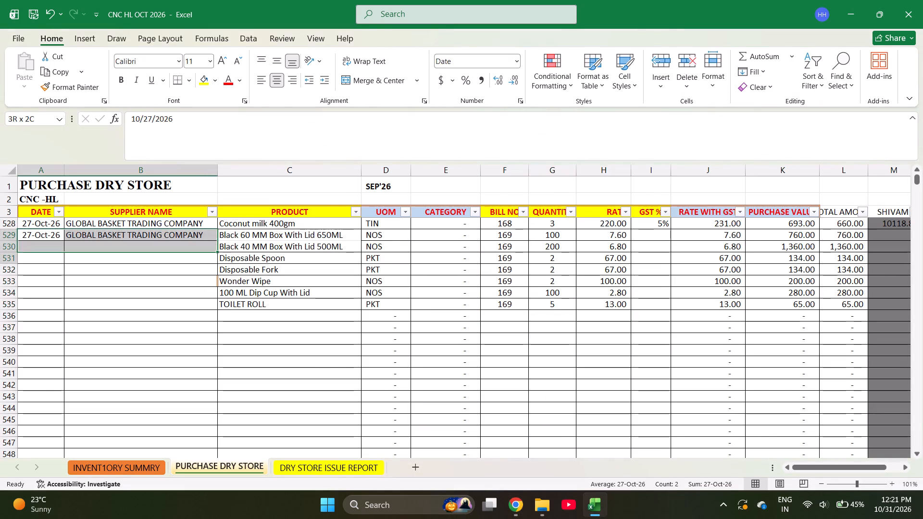
{"action": "key", "text": "shift+Down"}
{"action": "key", "text": "shift+Down"}
{"action": "key", "text": "shift+Down"}
{"action": "key", "text": "shift+Down"}
{"action": "key", "text": "ctrl+d"}
Enter the invoice's GST rate of 18% for both the 650ML and 500ML boxes.
{"action": "key", "text": "ctrl+Right"}
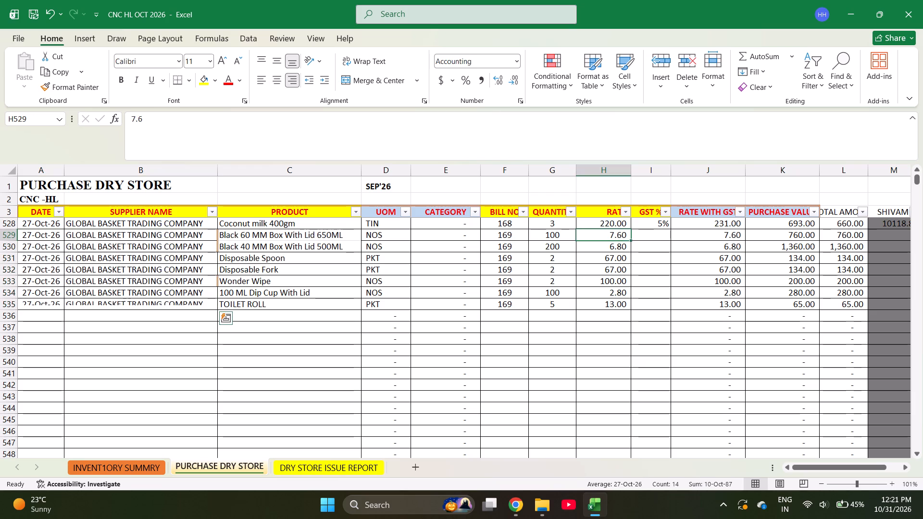
{"action": "key", "text": "ctrl+Right"}
{"action": "key", "text": "Left"}
{"action": "key", "text": "Up"}
{"action": "key", "text": "alt+Tab"}
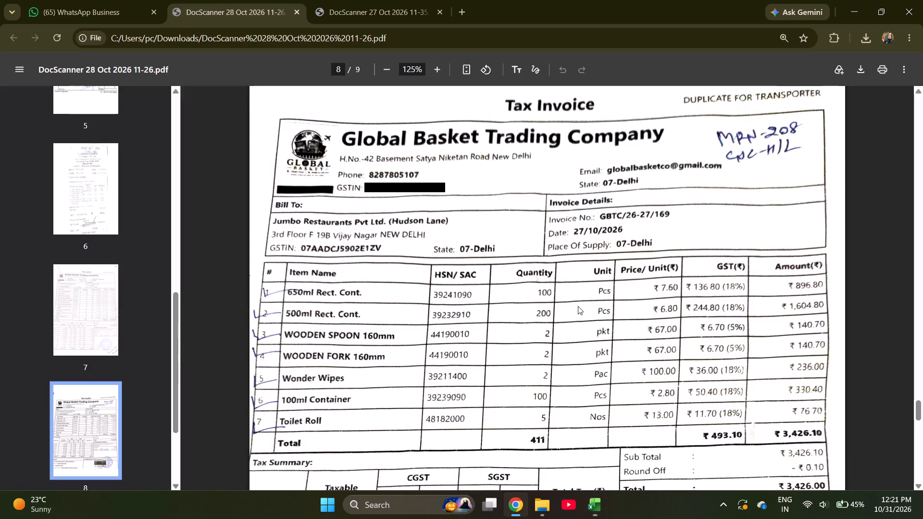
{"action": "key", "text": "alt+Tab"}
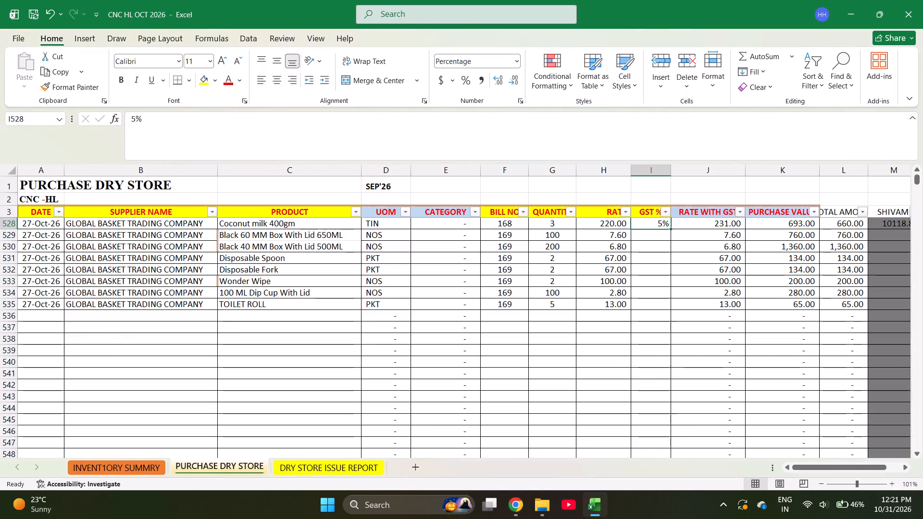
{"action": "key", "text": "Down"}
{"action": "type", "text": "18"}
{"action": "key", "text": "Return"}
{"action": "key", "text": "8"}
{"action": "key", "text": "Return"}
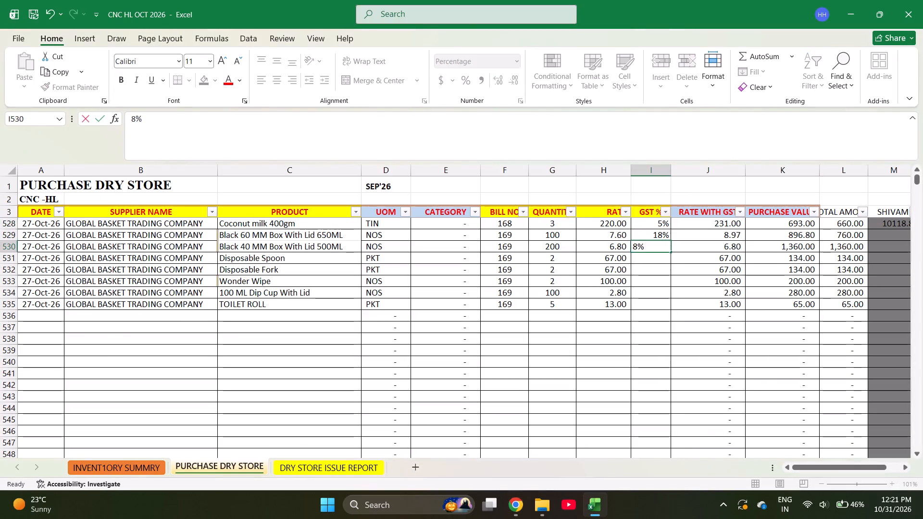
{"action": "key", "text": "Return"}
{"action": "key", "text": "Up"}
{"action": "key", "text": "Up"}
{"action": "type", "text": "18"}
{"action": "key", "text": "Return"}
Enter GST of 5% for Disposable Spoon and Fork, and 18% for Wonder Wipe, the dip cups and TOILET ROLL.
{"action": "key", "text": "5"}
{"action": "key", "text": "Return"}
{"action": "key", "text": "5"}
{"action": "key", "text": "Return"}
{"action": "key", "text": "alt+Tab"}
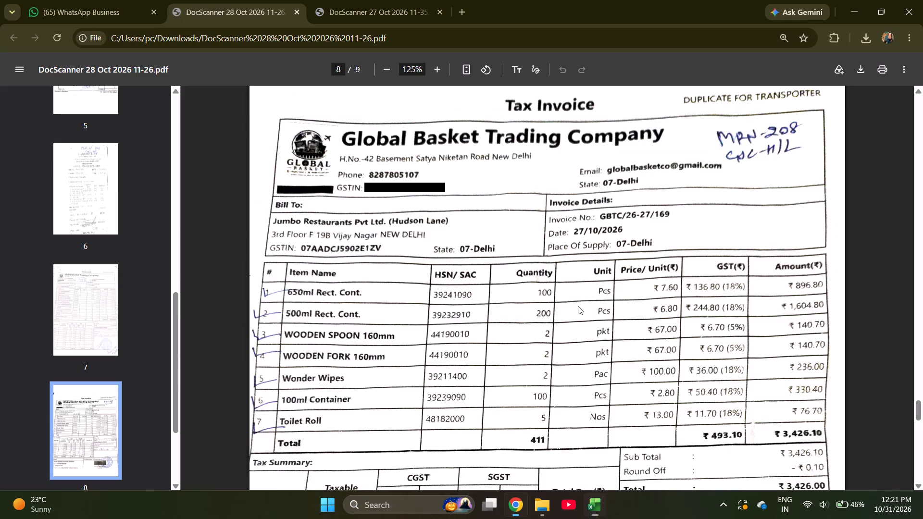
{"action": "key", "text": "alt+Tab"}
{"action": "type", "text": "18"}
{"action": "key", "text": "Return"}
{"action": "type", "text": "18"}
{"action": "key", "text": "Return"}
{"action": "type", "text": "18"}
{"action": "key", "text": "Return"}
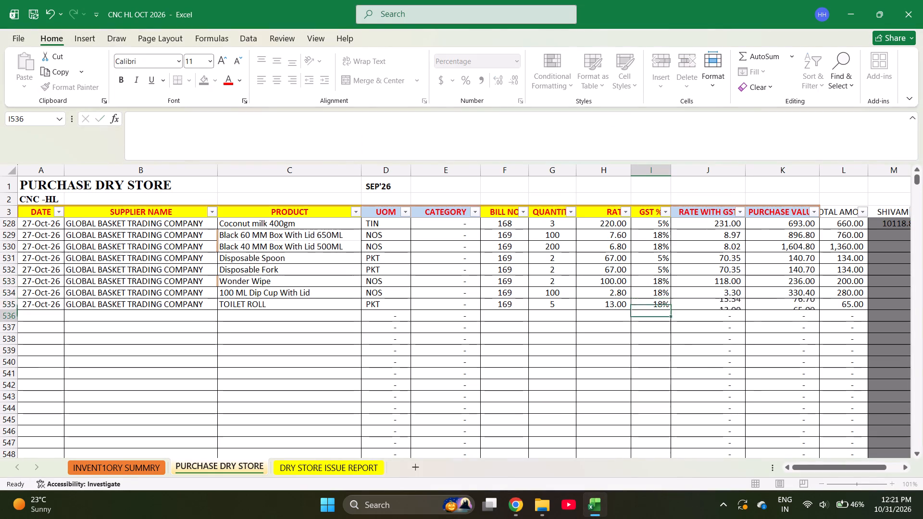
Sum the purchase values of bill 169's rows and compare them with the scanned invoice's total.
{"action": "key", "text": "alt+Tab"}
{"action": "key", "text": "alt+Tab"}
{"action": "key", "text": "Right"}
{"action": "key", "text": "Right"}
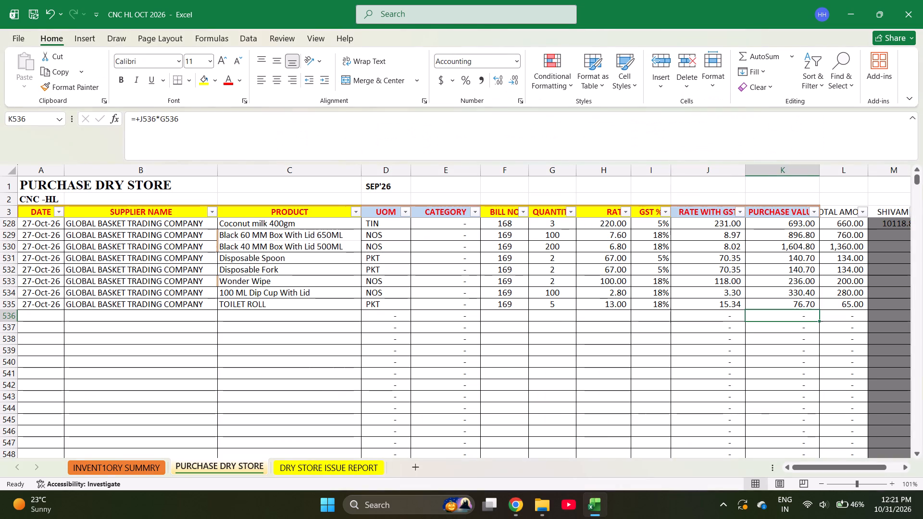
{"action": "key", "text": "Right"}
{"action": "key", "text": "Up"}
{"action": "key", "text": "Left"}
{"action": "key", "text": "shift+Up"}
{"action": "key", "text": "shift+Up"}
{"action": "key", "text": "shift+Up"}
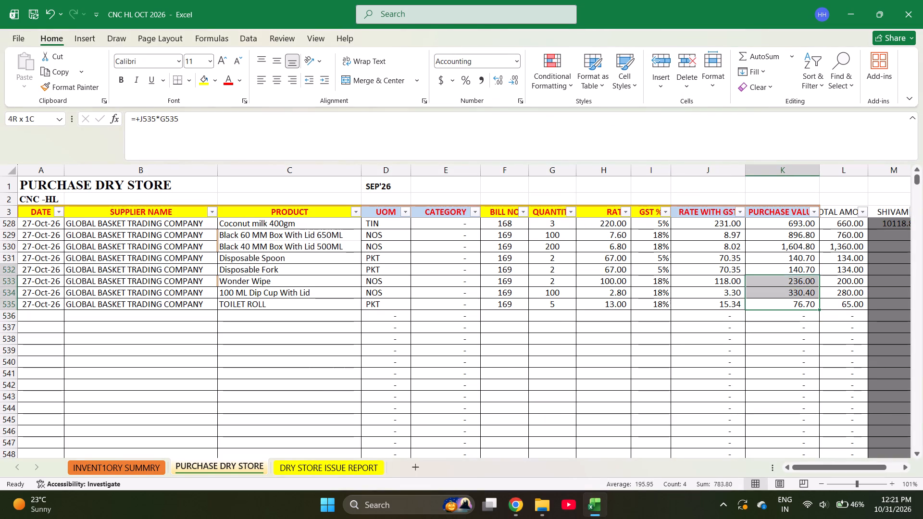
{"action": "key", "text": "shift+Up"}
{"action": "key", "text": "alt+Tab"}
{"action": "key", "text": "alt+Tab"}
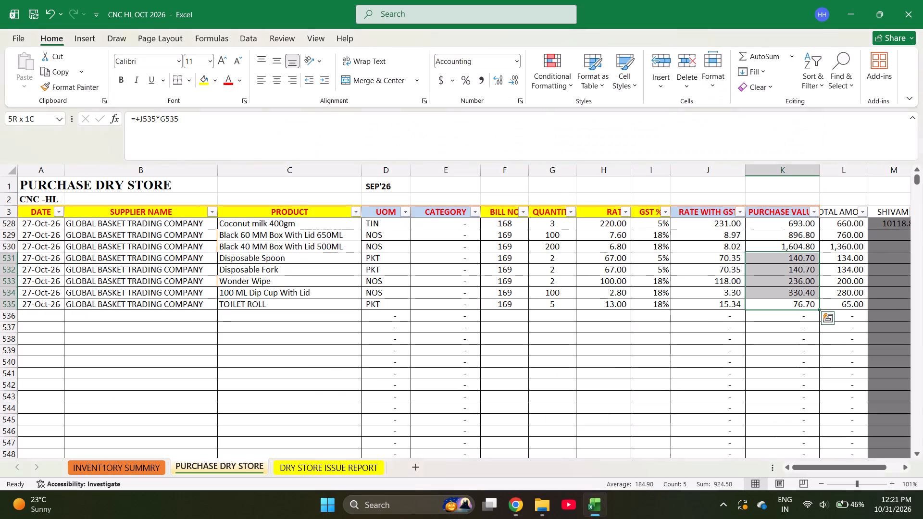
{"action": "key", "text": "shift+Up"}
{"action": "key", "text": "shift+Up"}
{"action": "key", "text": "alt+Tab"}
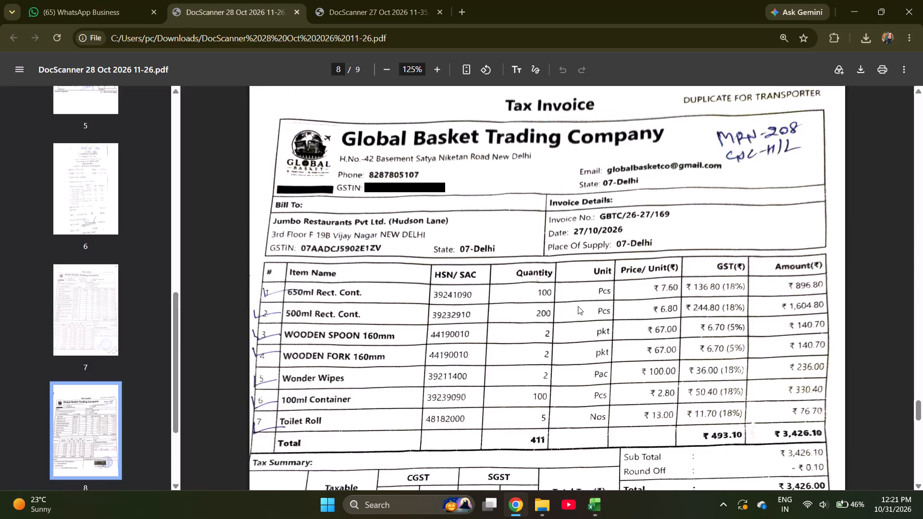
{"action": "key", "text": "alt+Tab"}
{"action": "key", "text": "alt+Tab"}
{"action": "key", "text": "ctrl+Left"}
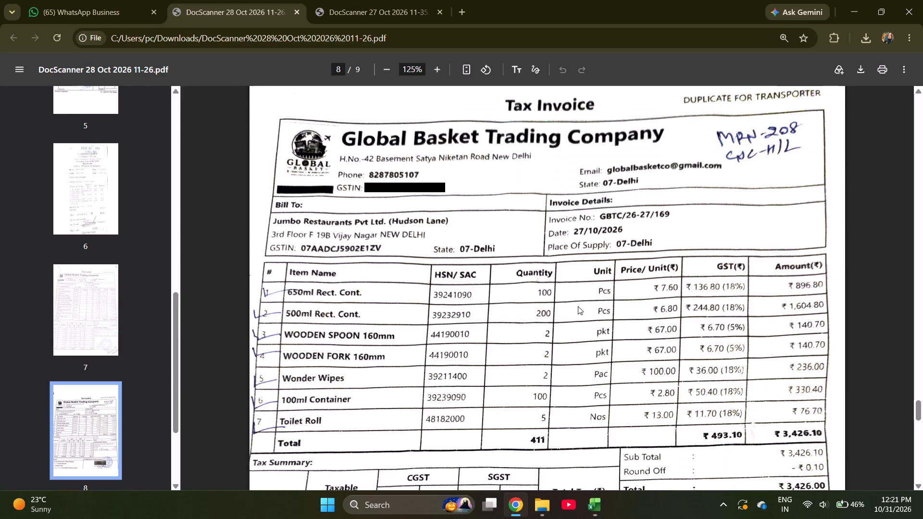
Go to the first empty row below TOILET ROLL and check the scanned PDF's last page for another dry store invoice.
{"action": "key", "text": "alt+Tab"}
{"action": "key", "text": "ctrl+Left"}
{"action": "key", "text": "Down"}
{"action": "key", "text": "alt+Tab"}
{"action": "key", "text": "Right"}
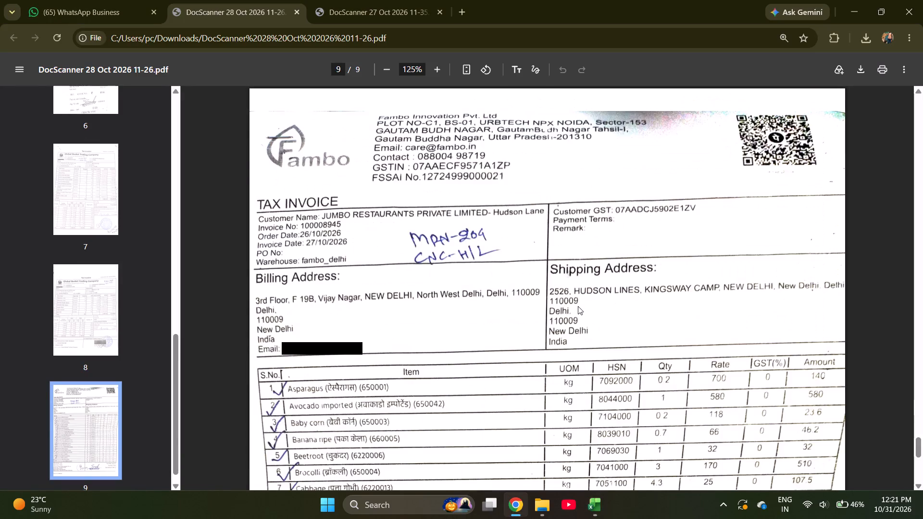
{"action": "key", "text": "Left"}
{"action": "key", "text": "Right"}
{"action": "key", "text": "Right"}
{"action": "key", "text": "Right"}
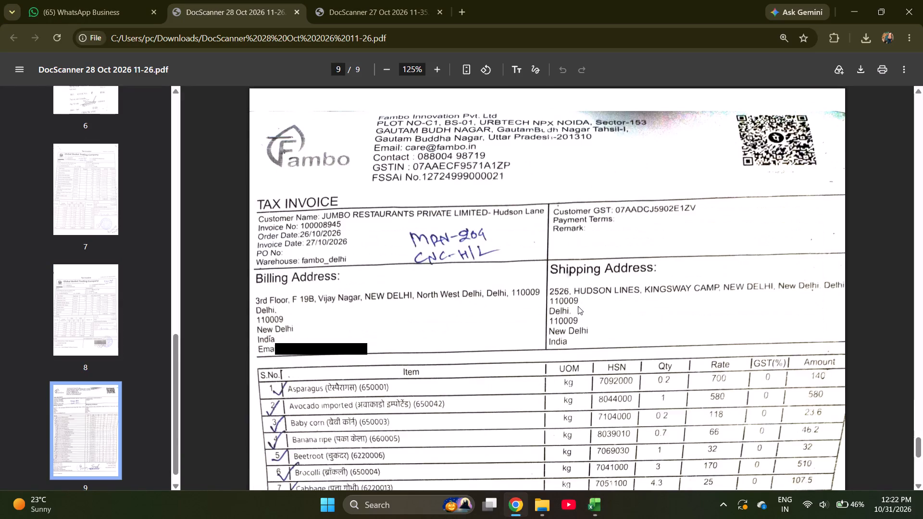
{"action": "key", "text": "alt+Tab"}
{"action": "key", "text": "alt+Tab"}
{"action": "key", "text": "alt+Tab"}
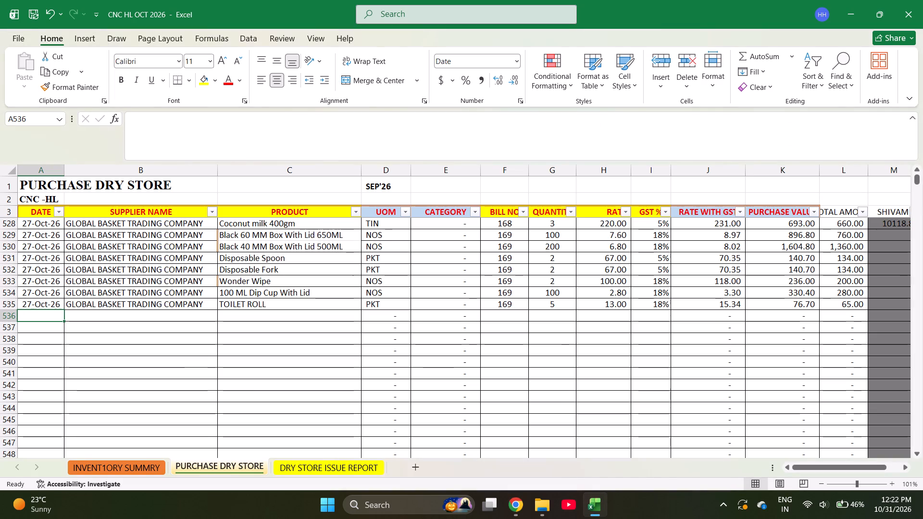
Save the CNC HL OCT 2026 workbook.
{"action": "key", "text": "ctrl+s"}
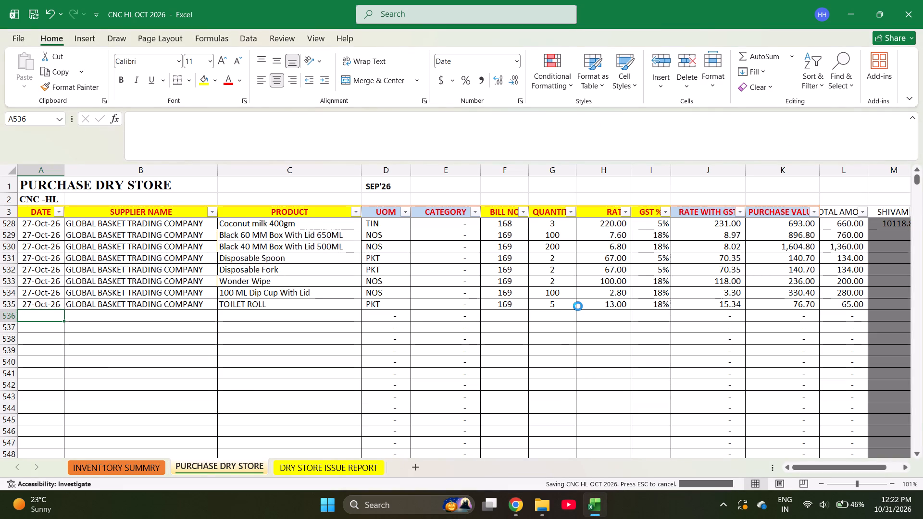
{"action": "key", "text": "ctrl+s"}
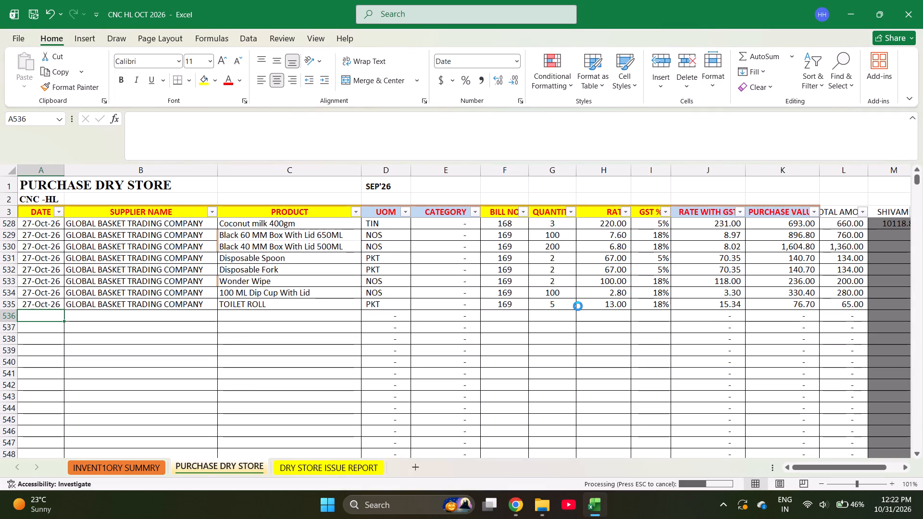
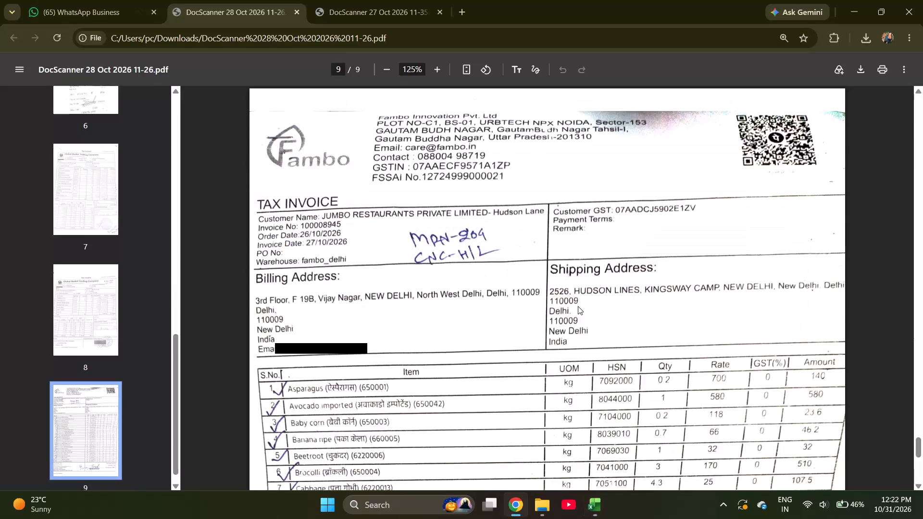
Return to the scanned PDF in Chrome and examine the Fambo invoice on page 9, from its item list down to the totals.
{"action": "key", "text": "alt+Tab"}
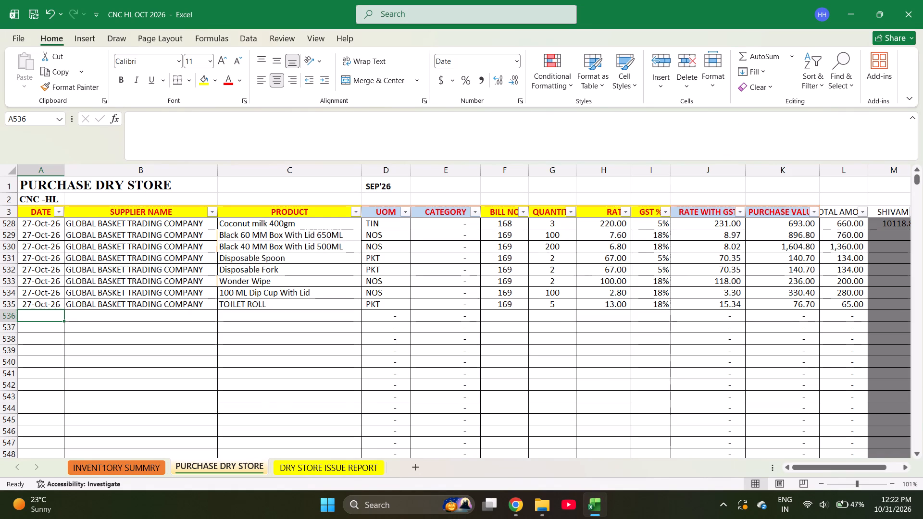
{"action": "key", "text": "alt+Tab"}
{"action": "key", "text": "alt+Tab"}
{"action": "key", "text": "alt+Tab"}
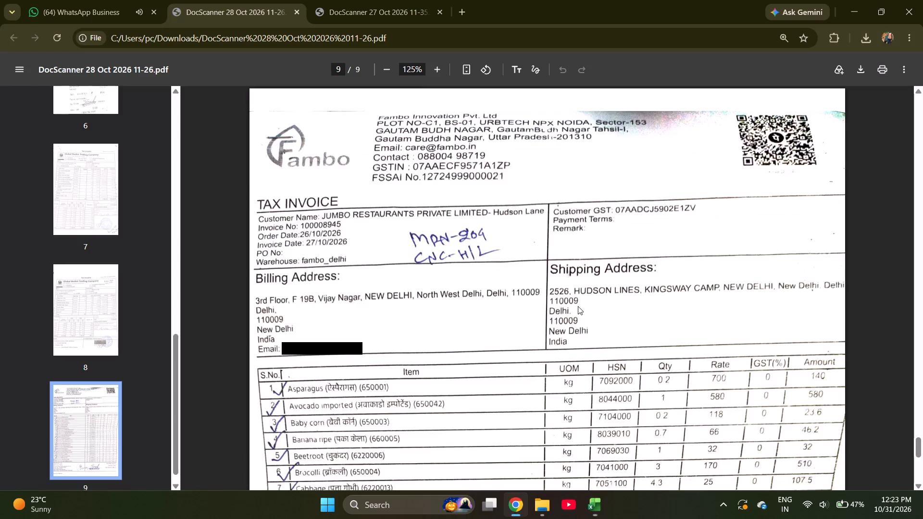
{"action": "key", "text": "Down"}
{"action": "key", "text": "Down"}
{"action": "key", "text": "Down"}
{"action": "key", "text": "Down"}
{"action": "key", "text": "Down"}
{"action": "key", "text": "Down"}
{"action": "key", "text": "Down"}
{"action": "key", "text": "Down"}
{"action": "key", "text": "Down"}
{"action": "key", "text": "Down"}
{"action": "key", "text": "Down"}
{"action": "key", "text": "Down"}
{"action": "key", "text": "Down"}
{"action": "key", "text": "Down"}
{"action": "key", "text": "Down"}
{"action": "key", "text": "Down"}
{"action": "key", "text": "Down"}
{"action": "key", "text": "Down"}
{"action": "key", "text": "Down"}
{"action": "key", "text": "Down"}
{"action": "key", "text": "Down"}
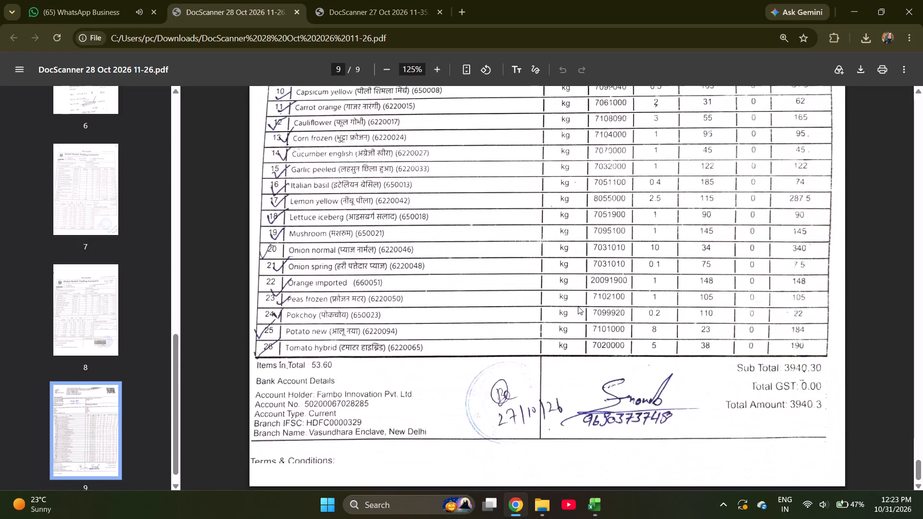
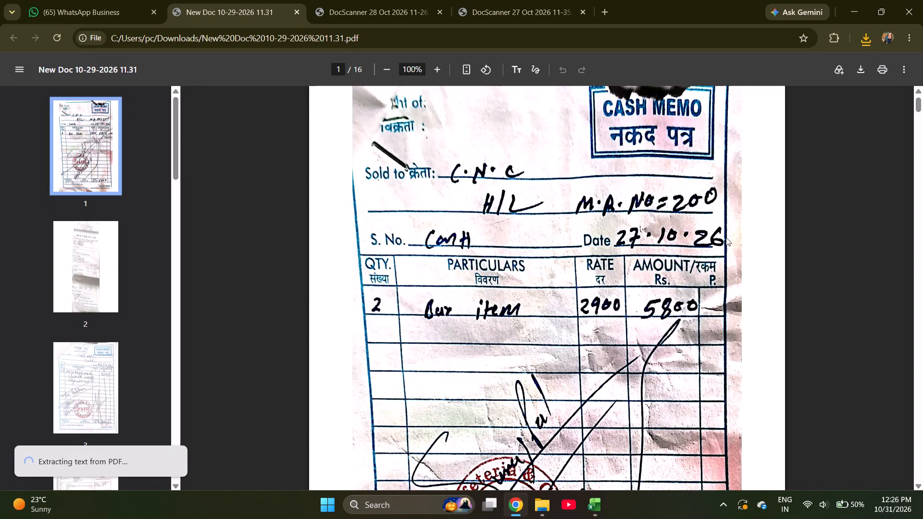
Look through pages 1 to 10 of the New Doc 10-29-2026 scan for supplier invoices with dry store items.
{"action": "key", "text": "Right"}
{"action": "key", "text": "Right"}
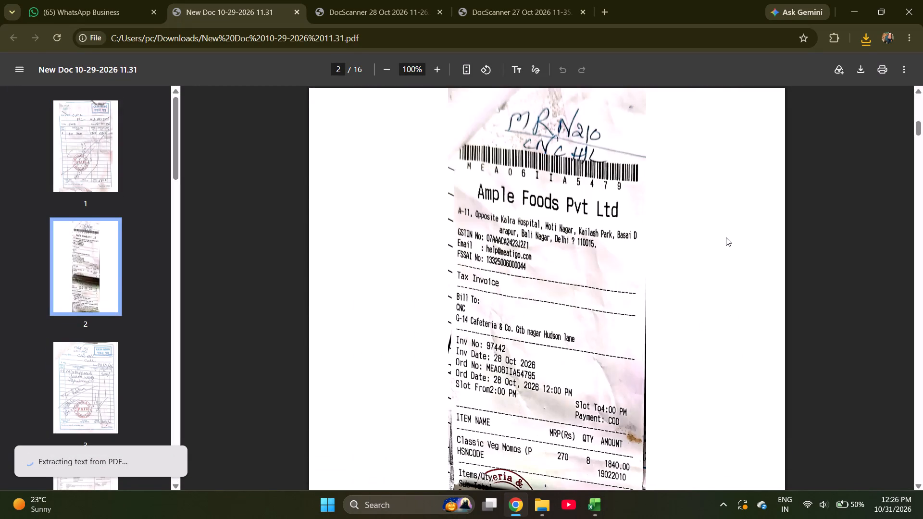
{"action": "key", "text": "Right"}
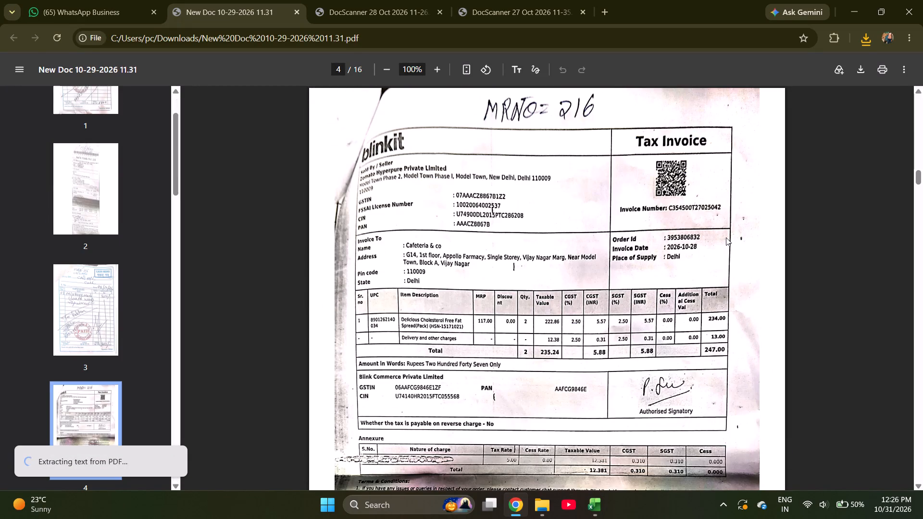
{"action": "key", "text": "Right"}
{"action": "key", "text": "Right"}
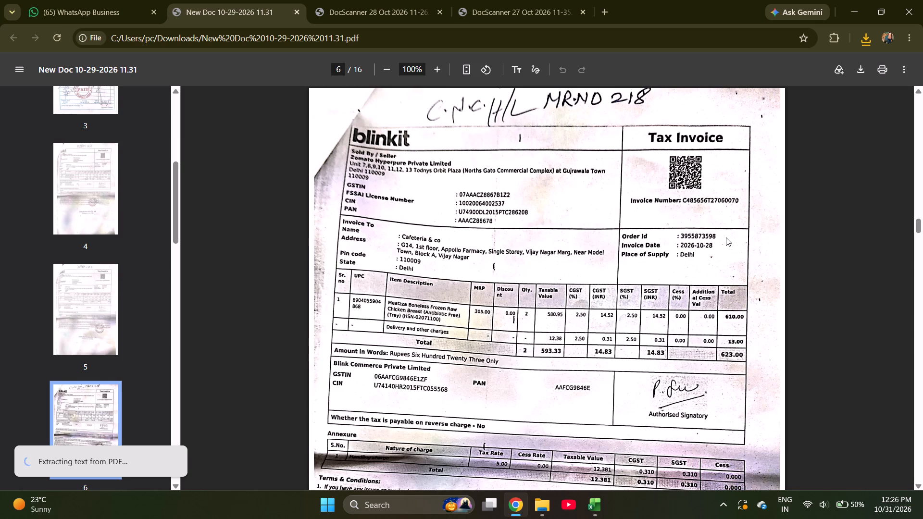
{"action": "key", "text": "Right"}
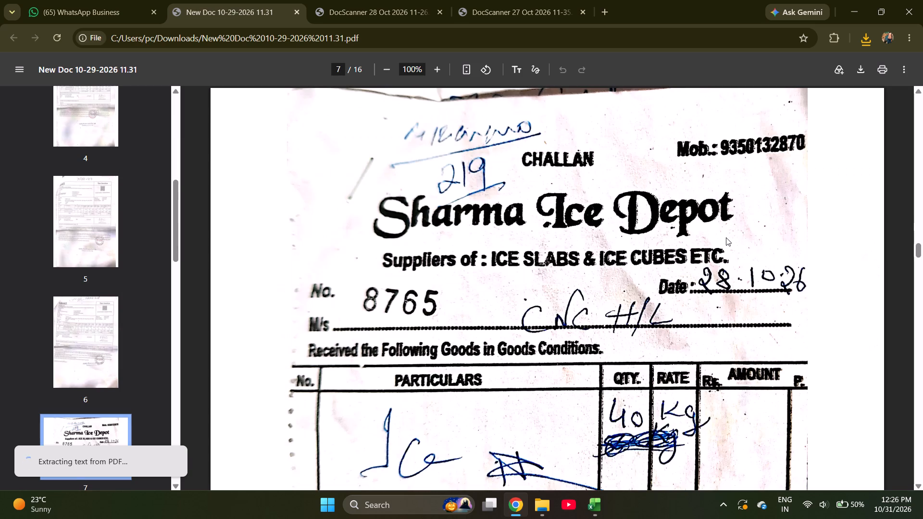
{"action": "key", "text": "Down"}
{"action": "key", "text": "Down"}
{"action": "key", "text": "Down"}
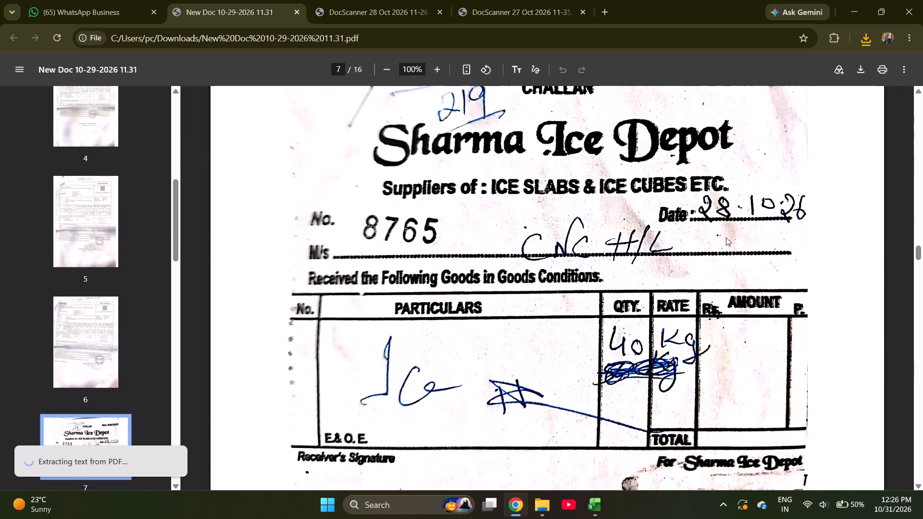
{"action": "key", "text": "Right"}
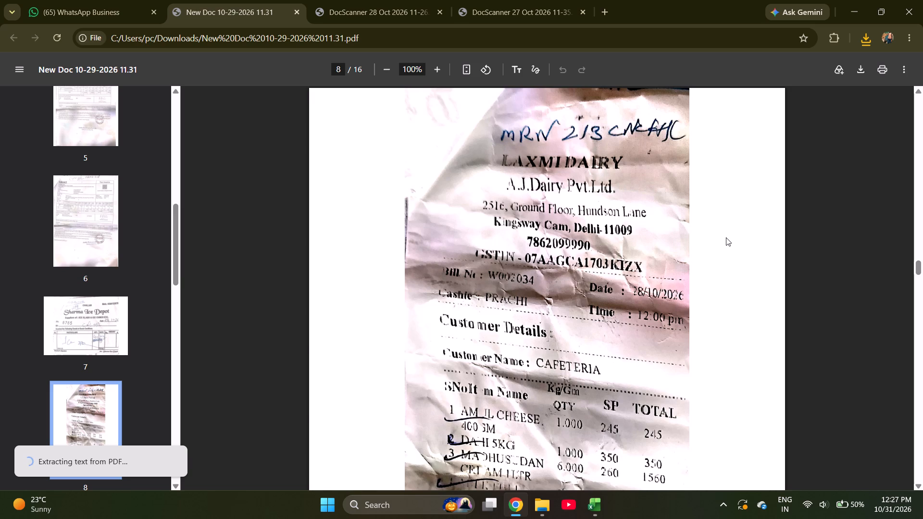
{"action": "key", "text": "Right"}
{"action": "key", "text": "Right"}
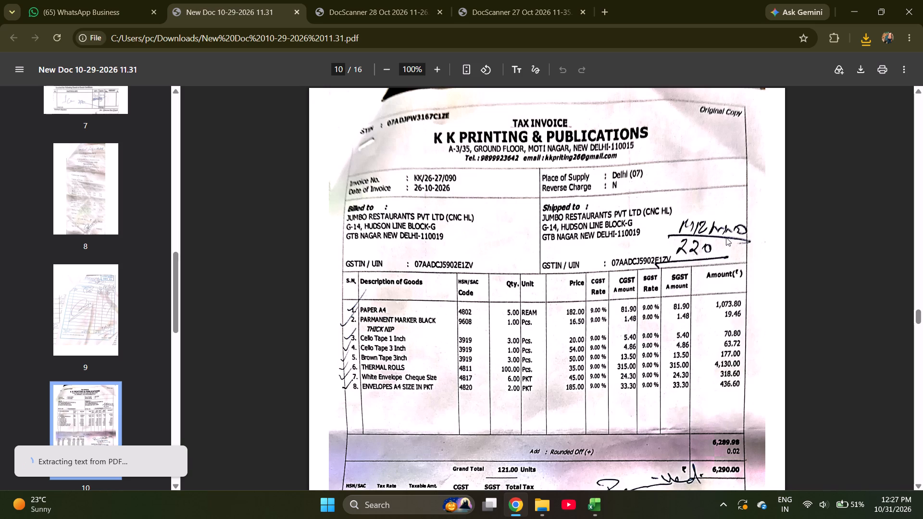
Switch to Excel, find "A4 " in the inventory summary and copy A4 Paper Rim into the purchase sheet's product cell C536.
{"action": "key", "text": "alt+Tab"}
{"action": "key", "text": "alt+Tab"}
{"action": "key", "text": "alt+Tab"}
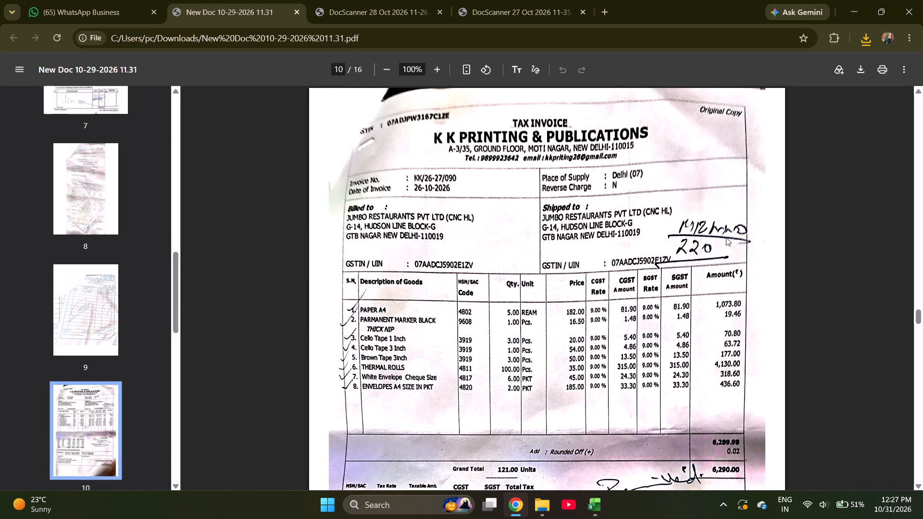
{"action": "key", "text": "ctrl+Page_Up"}
{"action": "key", "text": "ctrl+f"}
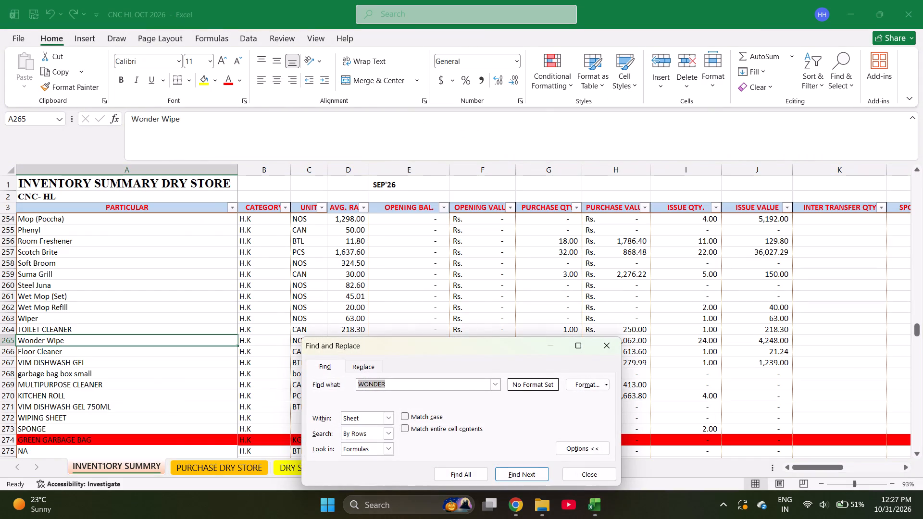
{"action": "key", "text": "a"}
{"action": "key", "text": "4"}
{"action": "key", "text": "Return"}
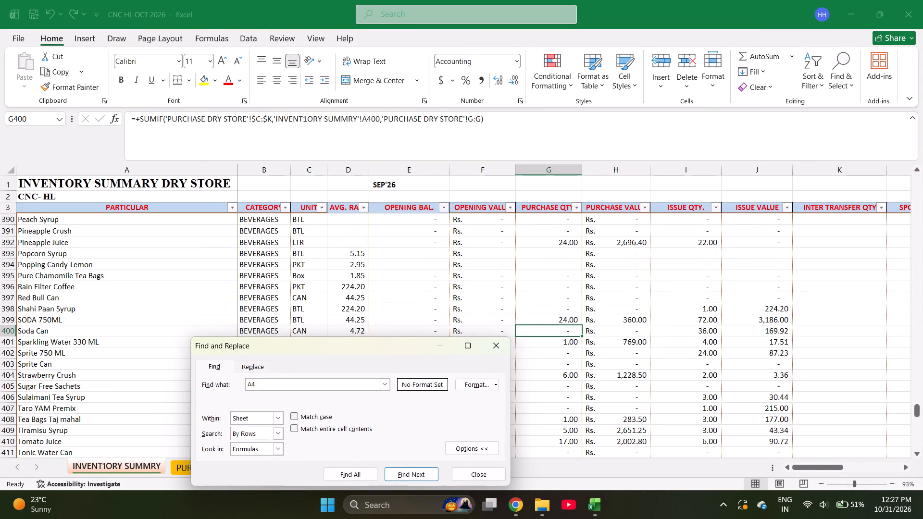
{"action": "key", "text": "space"}
{"action": "key", "text": "Return"}
{"action": "key", "text": "Escape"}
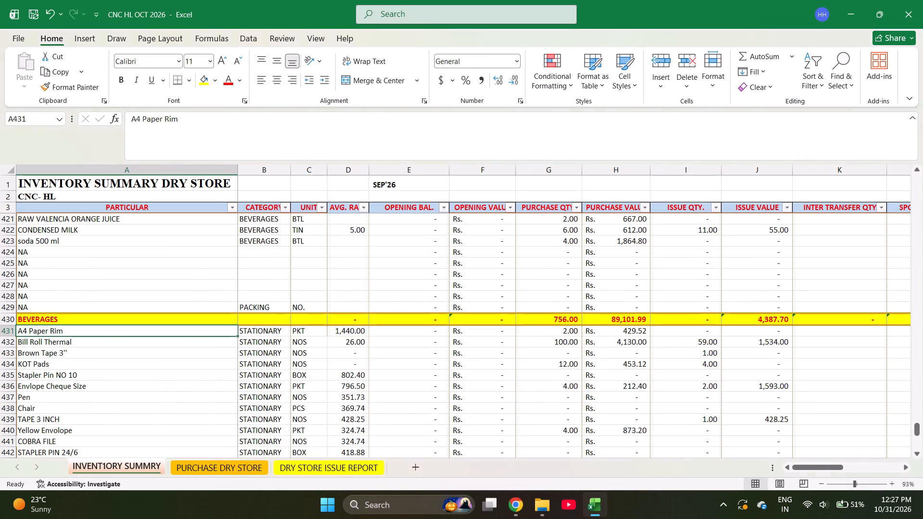
{"action": "key", "text": "ctrl+c"}
{"action": "key", "text": "ctrl+Page_Down"}
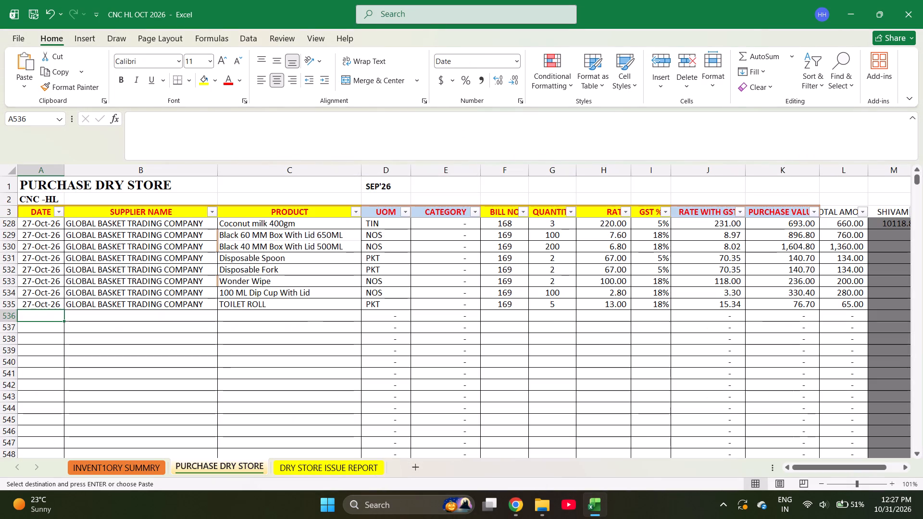
{"action": "key", "text": "Right"}
{"action": "key", "text": "Right"}
{"action": "key", "text": "Return"}
{"action": "key", "text": "Return"}
Check the K K Printing invoice's second item and copy PERMENANT BLACK MARKER from the inventory summary into product cell C537.
{"action": "key", "text": "alt+Tab"}
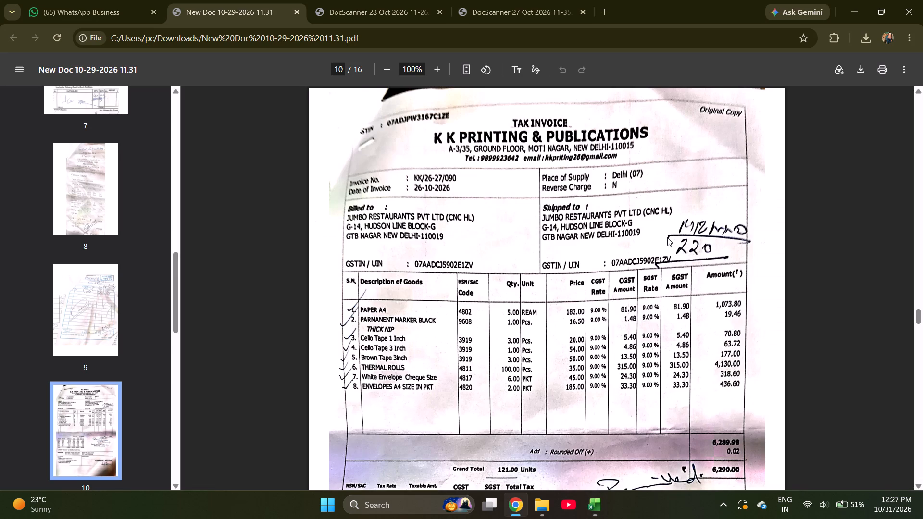
{"action": "key", "text": "alt+Tab"}
{"action": "key", "text": "ctrl+Page_Up"}
{"action": "key", "text": "ctrl+f"}
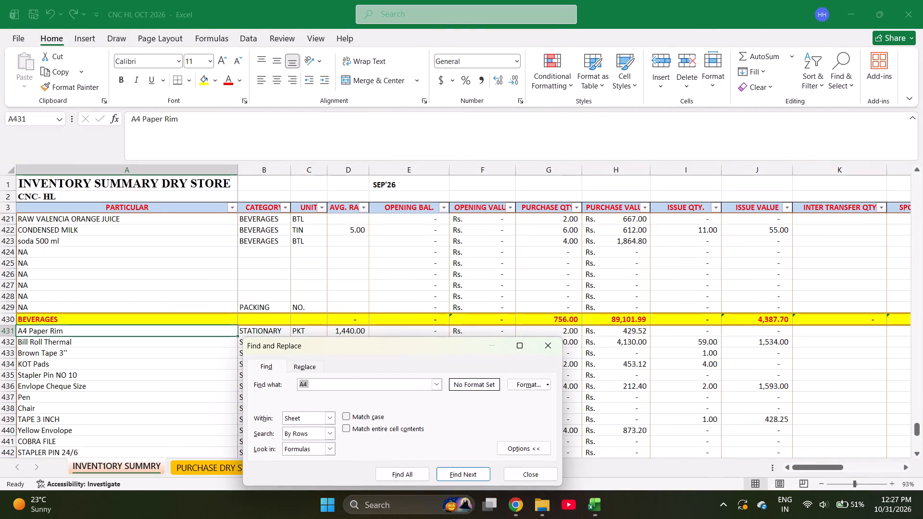
{"action": "key", "text": "Escape"}
{"action": "key", "text": "Down"}
{"action": "key", "text": "Down"}
{"action": "key", "text": "Down"}
{"action": "key", "text": "Down"}
{"action": "key", "text": "Down"}
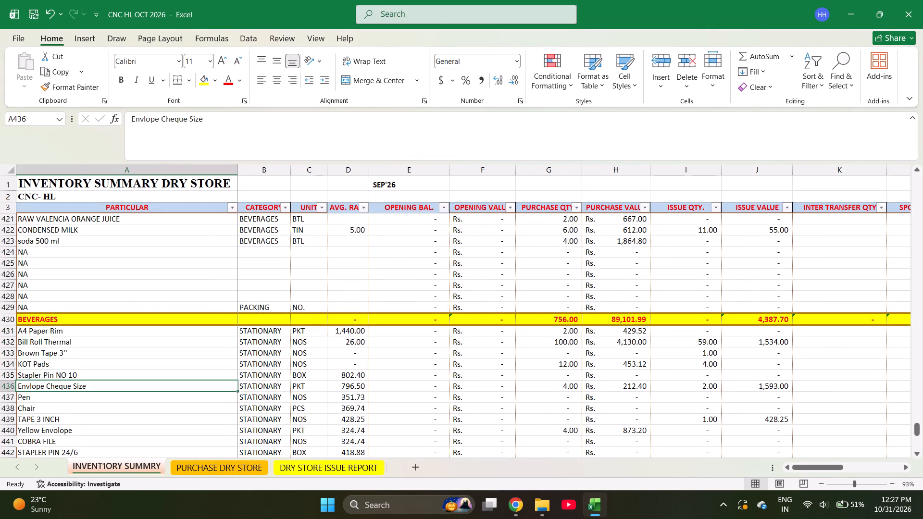
{"action": "key", "text": "Down"}
{"action": "key", "text": "Down"}
{"action": "key", "text": "Down"}
{"action": "key", "text": "Down"}
{"action": "key", "text": "Down"}
{"action": "key", "text": "Down"}
{"action": "key", "text": "Down"}
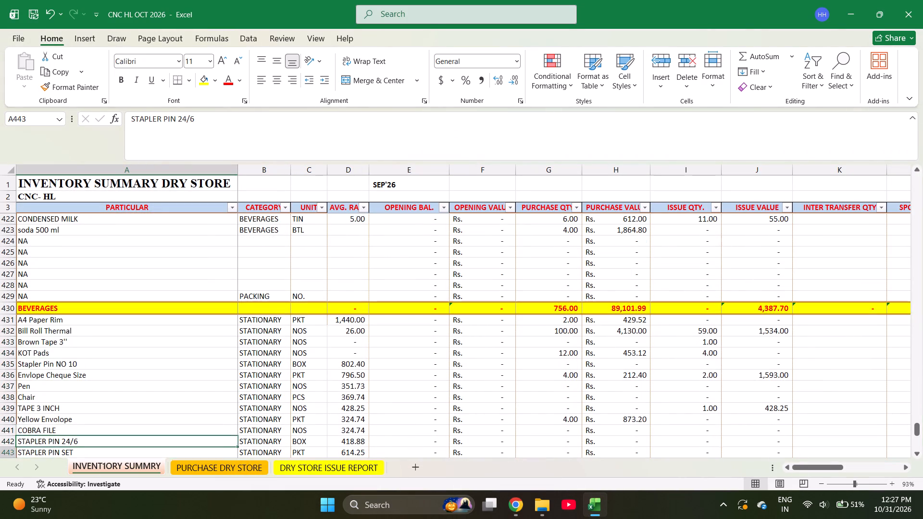
{"action": "key", "text": "Down"}
{"action": "key", "text": "Down"}
{"action": "key", "text": "Down"}
{"action": "key", "text": "Down"}
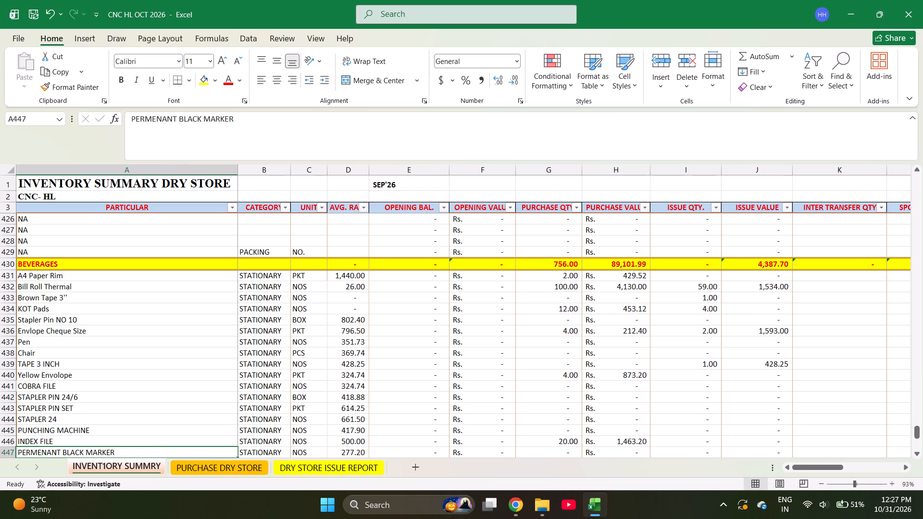
{"action": "key", "text": "ctrl+c"}
{"action": "key", "text": "ctrl+Page_Down"}
{"action": "key", "text": "Return"}
{"action": "key", "text": "Return"}
Check the invoice's third item and copy TAPE 1INCH from the inventory summary's stationery list into product cell C538.
{"action": "key", "text": "alt+Tab"}
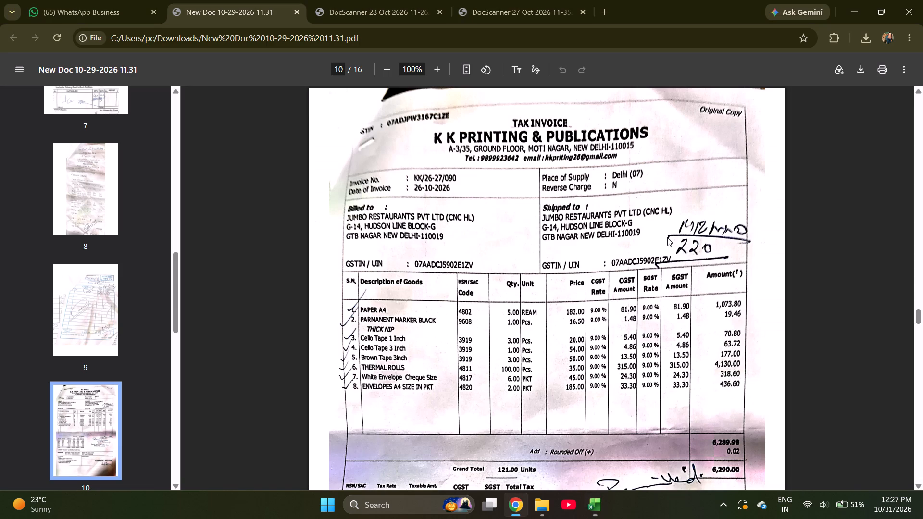
{"action": "key", "text": "alt+Tab"}
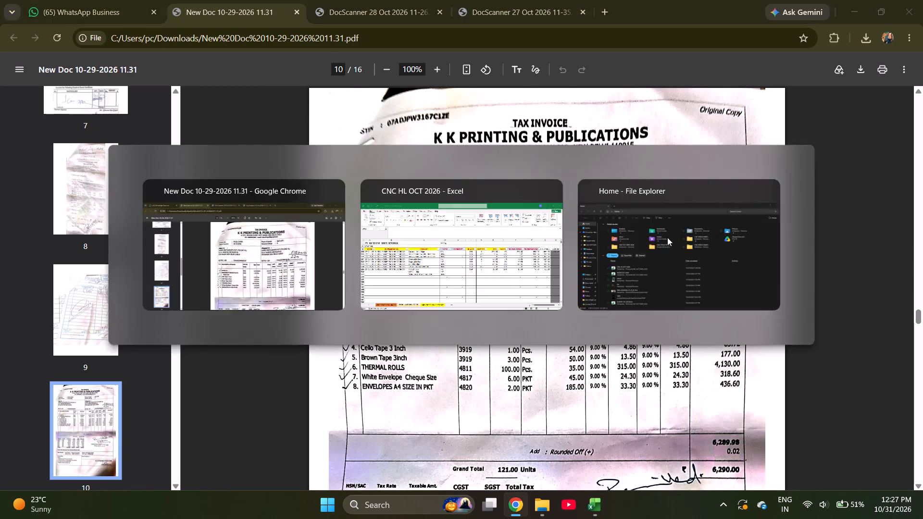
{"action": "key", "text": "ctrl+Page_Up"}
{"action": "key", "text": "Up"}
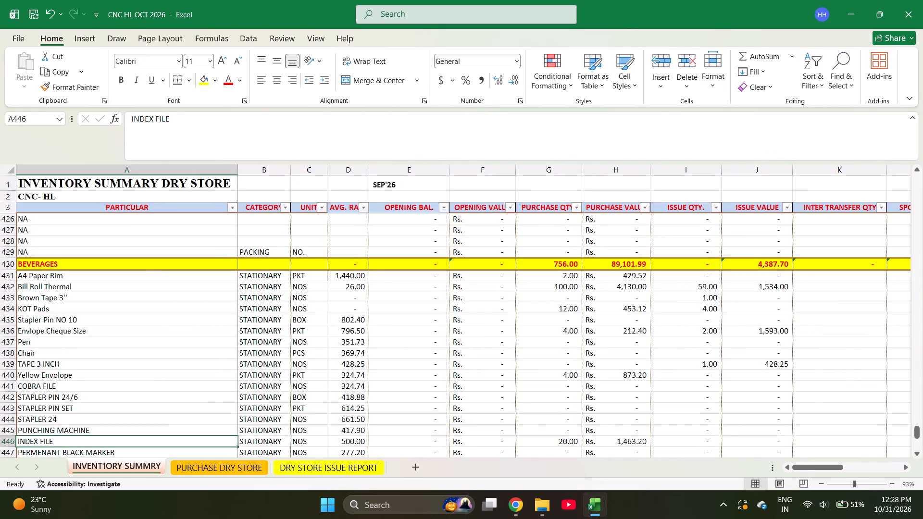
{"action": "key", "text": "Up"}
{"action": "key", "text": "Up"}
{"action": "key", "text": "Up"}
{"action": "key", "text": "Up"}
{"action": "key", "text": "Up"}
{"action": "key", "text": "Up"}
{"action": "key", "text": "Up"}
{"action": "key", "text": "Down"}
{"action": "key", "text": "Down"}
{"action": "key", "text": "Down"}
{"action": "key", "text": "Down"}
{"action": "key", "text": "Down"}
{"action": "key", "text": "Down"}
{"action": "key", "text": "Down"}
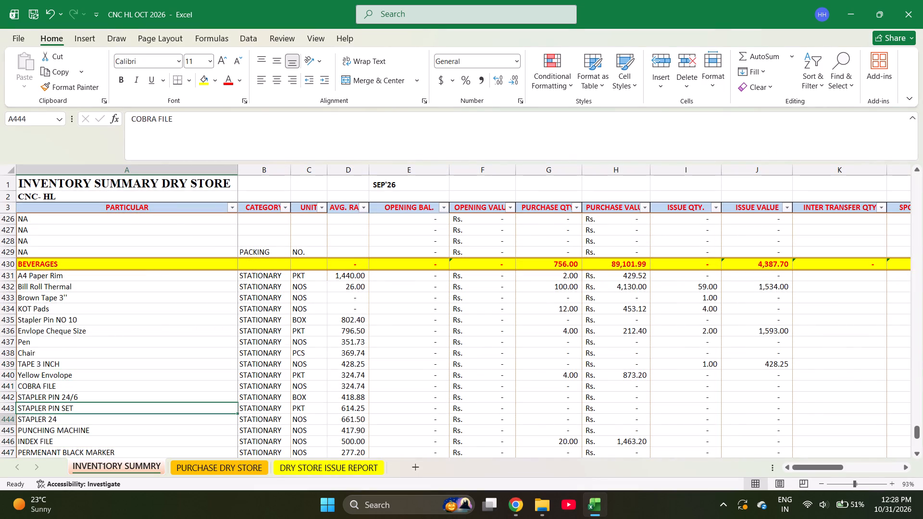
{"action": "key", "text": "Down"}
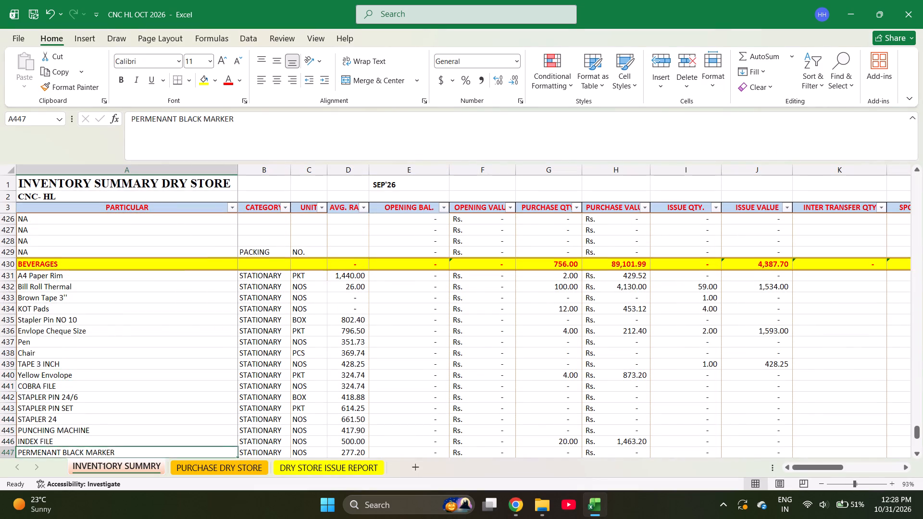
{"action": "key", "text": "Down"}
{"action": "key", "text": "Down"}
{"action": "key", "text": "Down"}
{"action": "key", "text": "Down"}
{"action": "key", "text": "Down"}
{"action": "key", "text": "Down"}
{"action": "key", "text": "Down"}
{"action": "key", "text": "Down"}
{"action": "key", "text": "Down"}
{"action": "key", "text": "Up"}
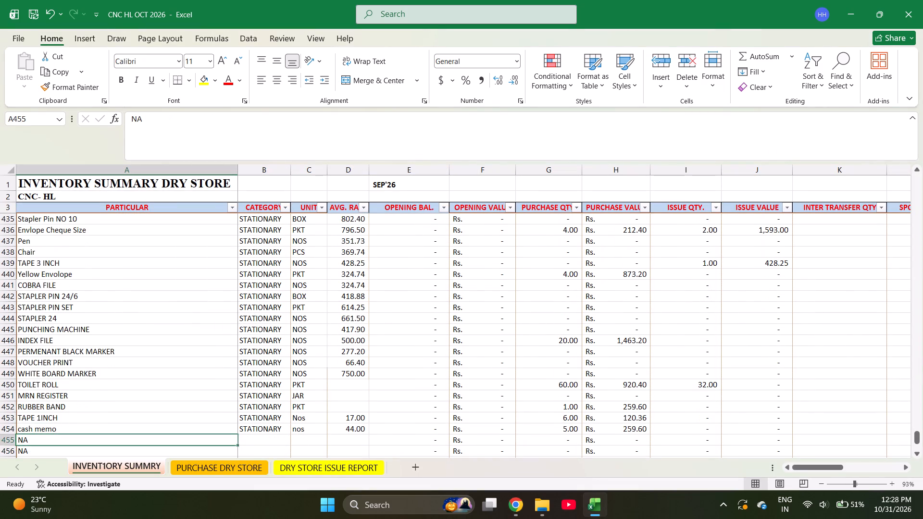
{"action": "key", "text": "Up"}
{"action": "key", "text": "Up"}
{"action": "key", "text": "ctrl+c"}
{"action": "key", "text": "ctrl+Page_Down"}
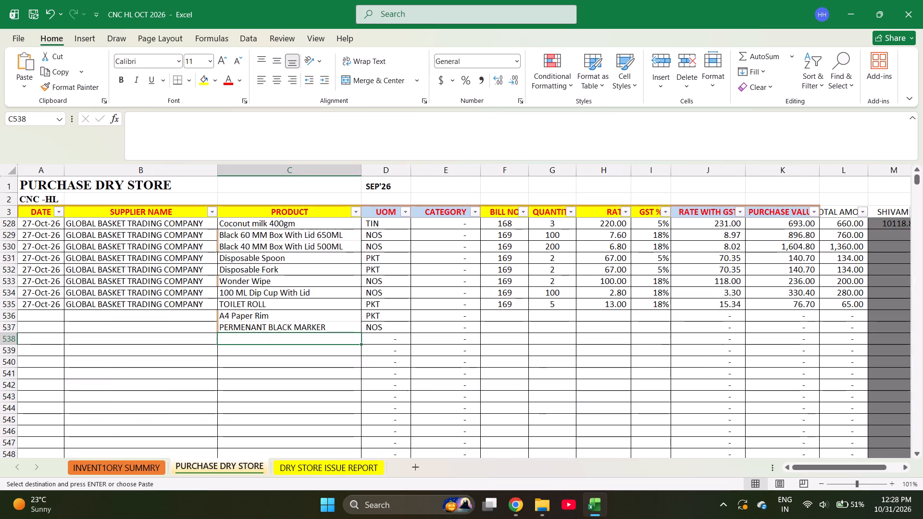
{"action": "key", "text": "Return"}
{"action": "key", "text": "Return"}
Check the invoice's fourth item and copy TAPE 3 INCH from the inventory summary into product cell C539.
{"action": "key", "text": "alt+Tab"}
{"action": "key", "text": "alt+Tab"}
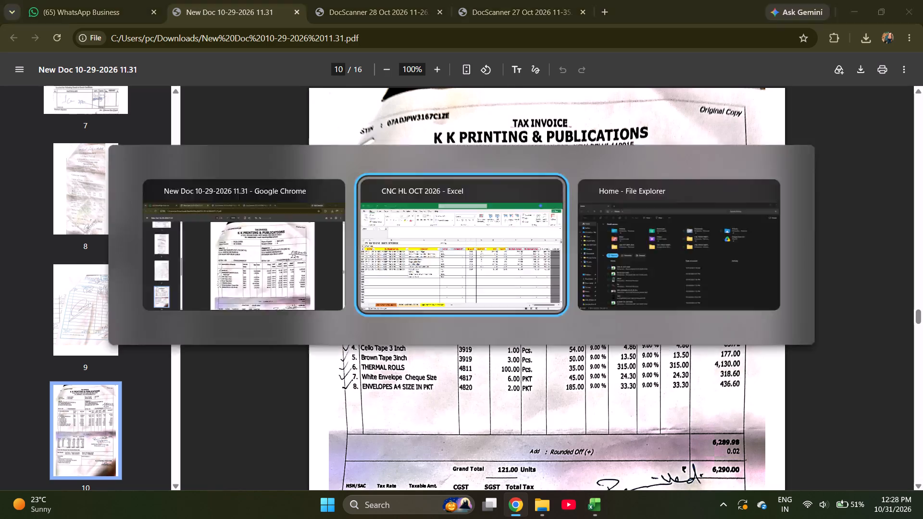
{"action": "key", "text": "ctrl+Page_Up"}
{"action": "key", "text": "Up"}
{"action": "key", "text": "Up"}
{"action": "key", "text": "Up"}
{"action": "key", "text": "Up"}
{"action": "key", "text": "Up"}
{"action": "key", "text": "Up"}
{"action": "key", "text": "Up"}
{"action": "key", "text": "Up"}
{"action": "key", "text": "Up"}
{"action": "key", "text": "Up"}
{"action": "key", "text": "Up"}
{"action": "key", "text": "Up"}
{"action": "key", "text": "Up"}
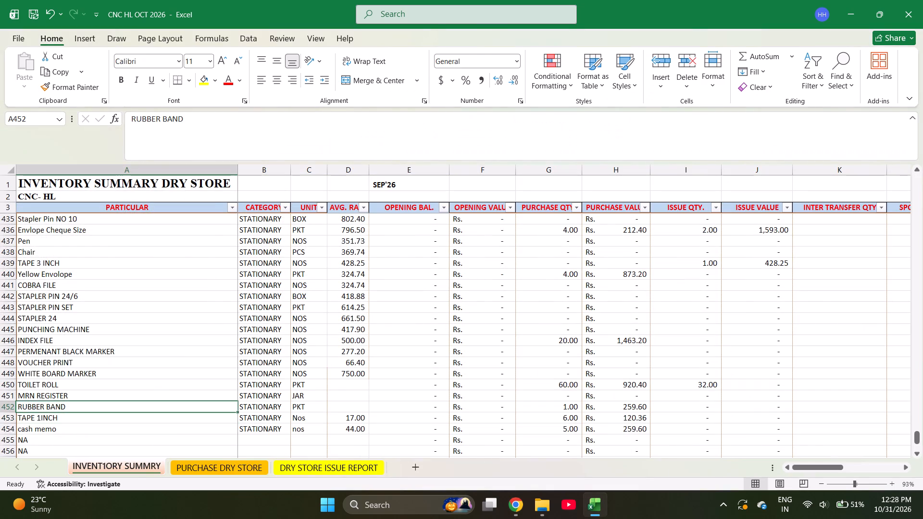
{"action": "key", "text": "Up"}
{"action": "key", "text": "ctrl+c"}
{"action": "key", "text": "ctrl+Page_Down"}
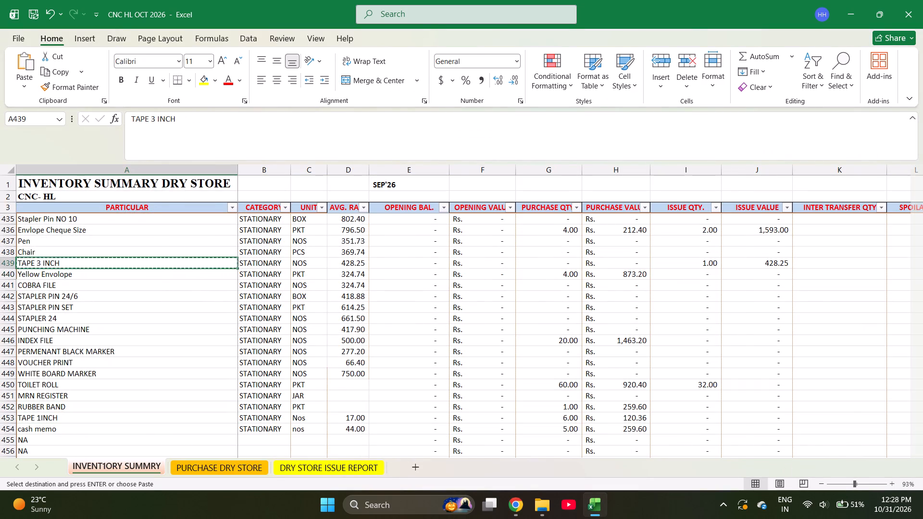
{"action": "key", "text": "Return"}
{"action": "key", "text": "Return"}
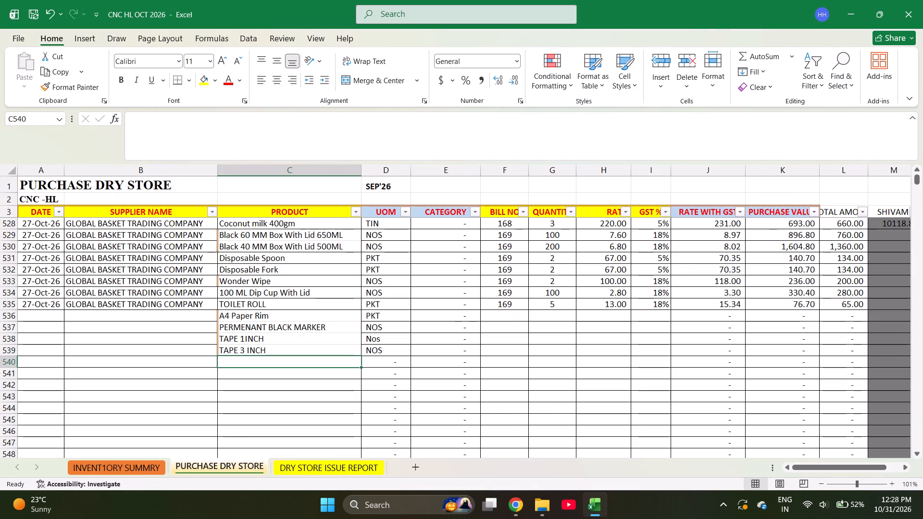
Copy Brown Tape 3" from the inventory summary into product cell C540, checking it against the K K Printing invoice.
{"action": "key", "text": "ctrl+Page_Up"}
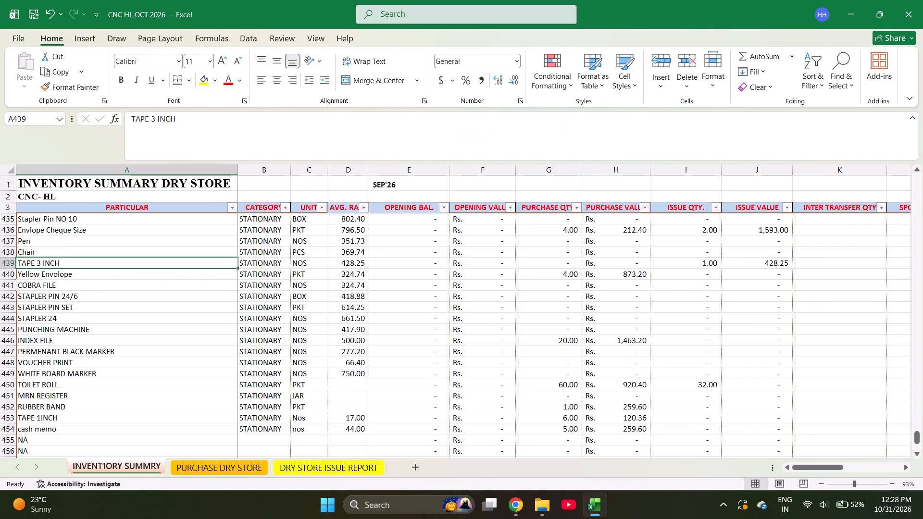
{"action": "key", "text": "alt+Tab"}
{"action": "key", "text": "alt+Tab"}
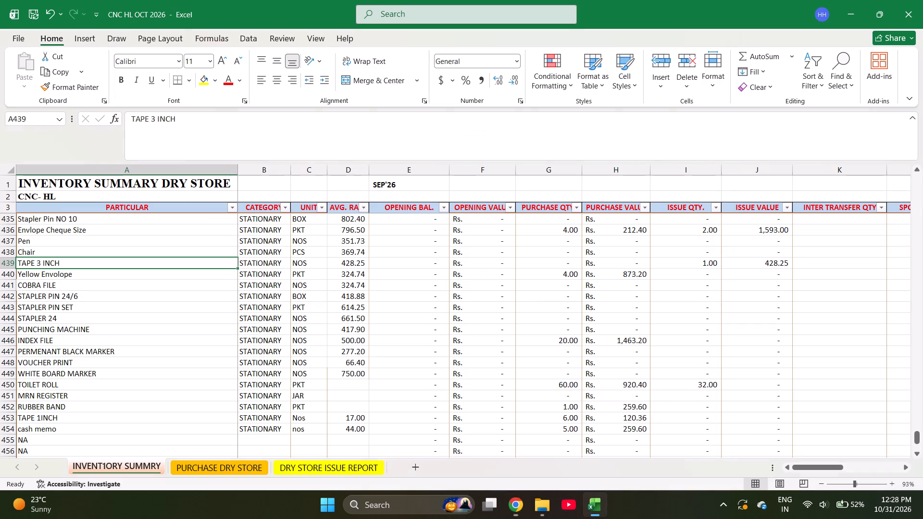
{"action": "key", "text": "Down"}
{"action": "key", "text": "Up"}
{"action": "key", "text": "Up"}
{"action": "key", "text": "Up"}
{"action": "key", "text": "Up"}
{"action": "key", "text": "Up"}
{"action": "key", "text": "Up"}
{"action": "key", "text": "Up"}
{"action": "key", "text": "Up"}
{"action": "key", "text": "Up"}
{"action": "key", "text": "Up"}
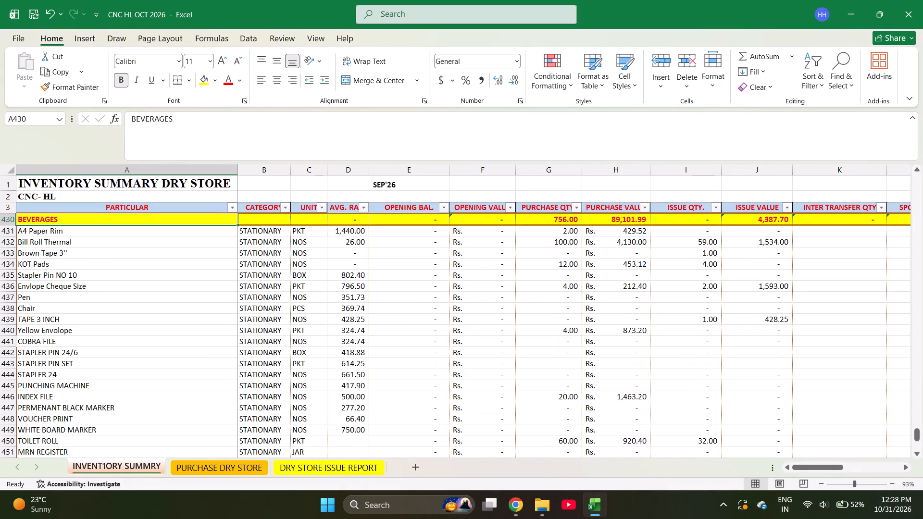
{"action": "key", "text": "Down"}
{"action": "key", "text": "Down"}
{"action": "key", "text": "Down"}
{"action": "key", "text": "alt+Tab"}
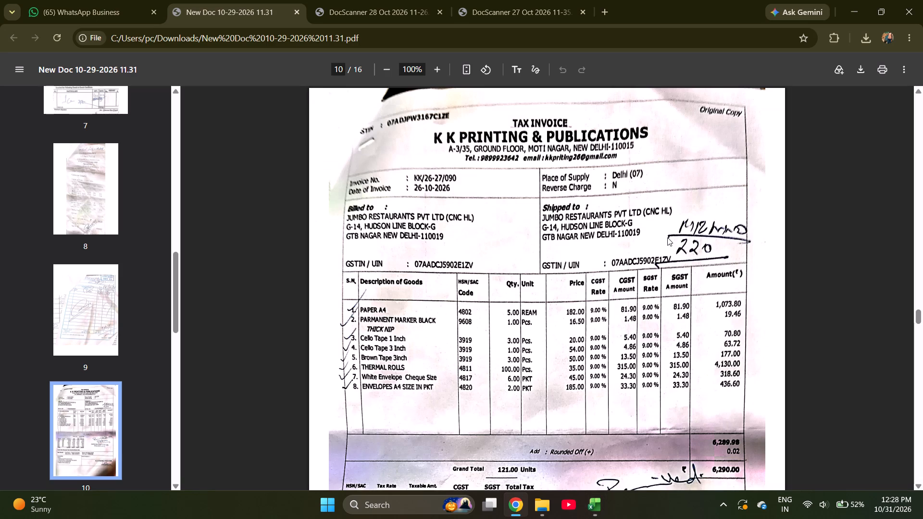
{"action": "key", "text": "alt+Tab"}
{"action": "key", "text": "ctrl+c"}
{"action": "key", "text": "ctrl+Page_Down"}
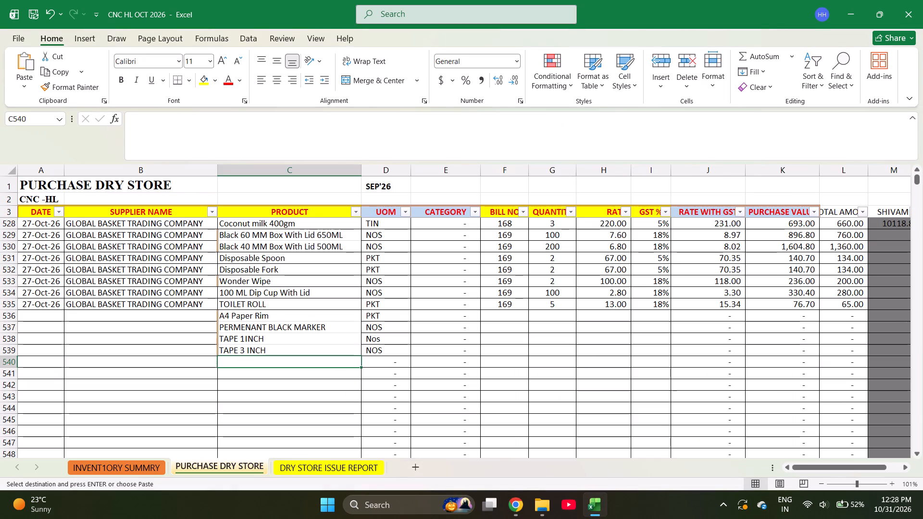
{"action": "key", "text": "Return"}
{"action": "key", "text": "Return"}
{"action": "key", "text": "alt+Tab"}
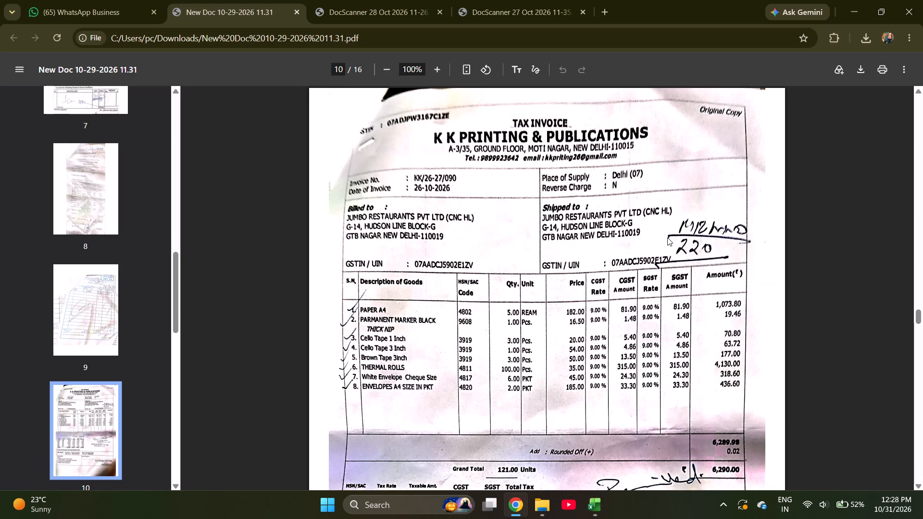
Find the invoice's thermal rolls in the inventory summary and copy Bill Roll Thermal into product cell C541.
{"action": "key", "text": "alt+Tab"}
{"action": "key", "text": "ctrl+Page_Up"}
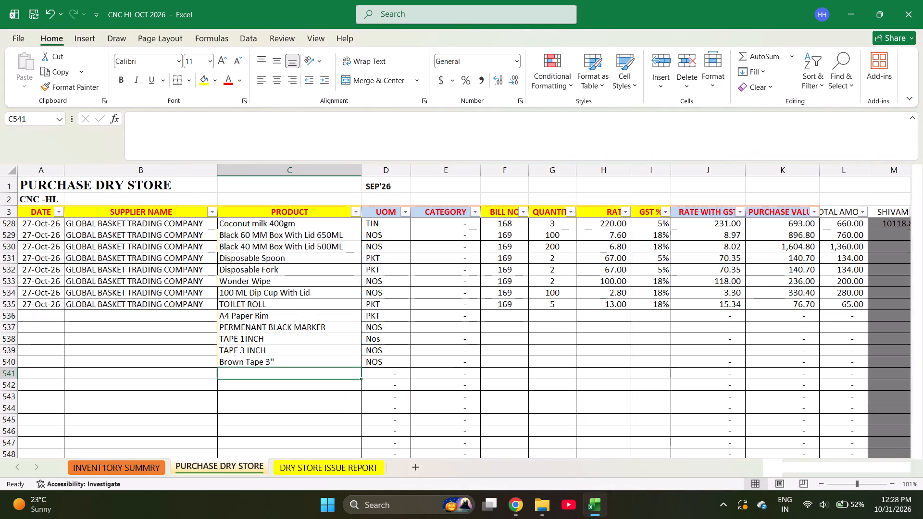
{"action": "key", "text": "ctrl+f"}
{"action": "type", "text": "ROLL"}
{"action": "key", "text": "Return"}
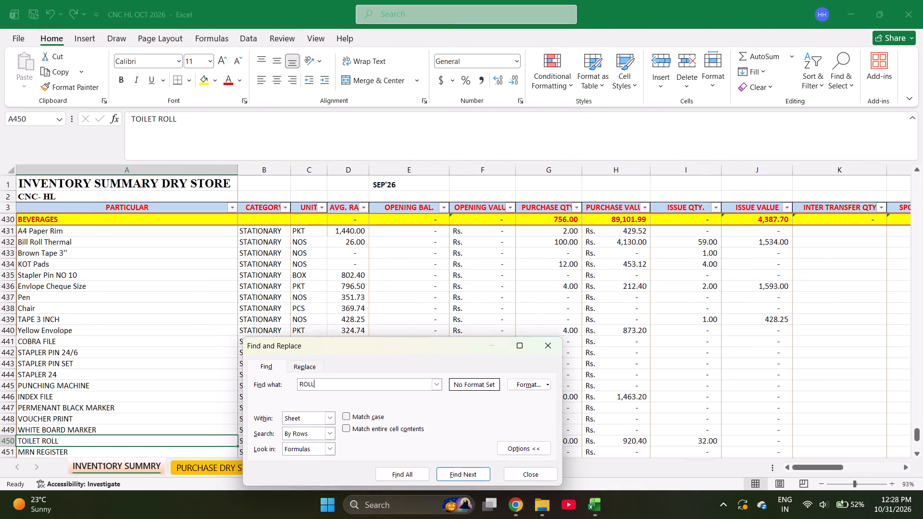
{"action": "key", "text": "Escape"}
{"action": "key", "text": "ctrl+f"}
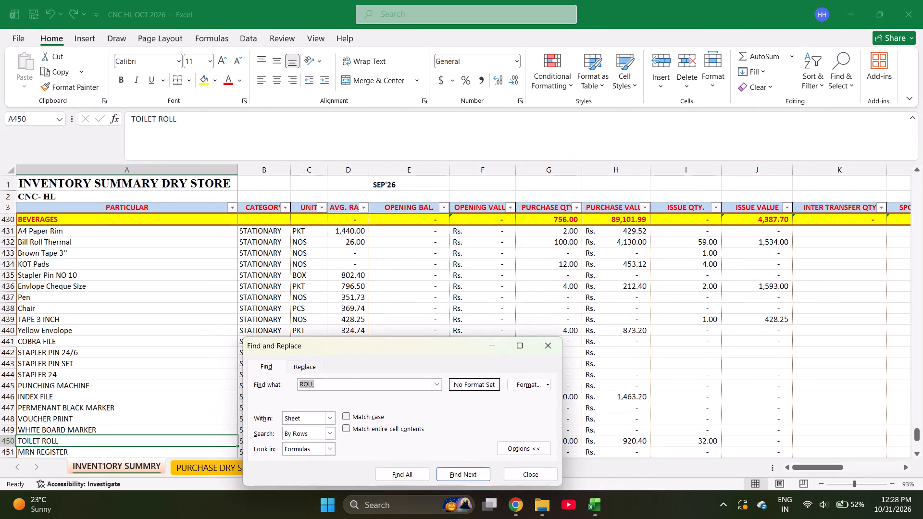
{"action": "key", "text": "Escape"}
{"action": "key", "text": "ctrl+f"}
{"action": "type", "text": "BILL"}
{"action": "key", "text": "Return"}
{"action": "key", "text": "Escape"}
{"action": "key", "text": "ctrl+c"}
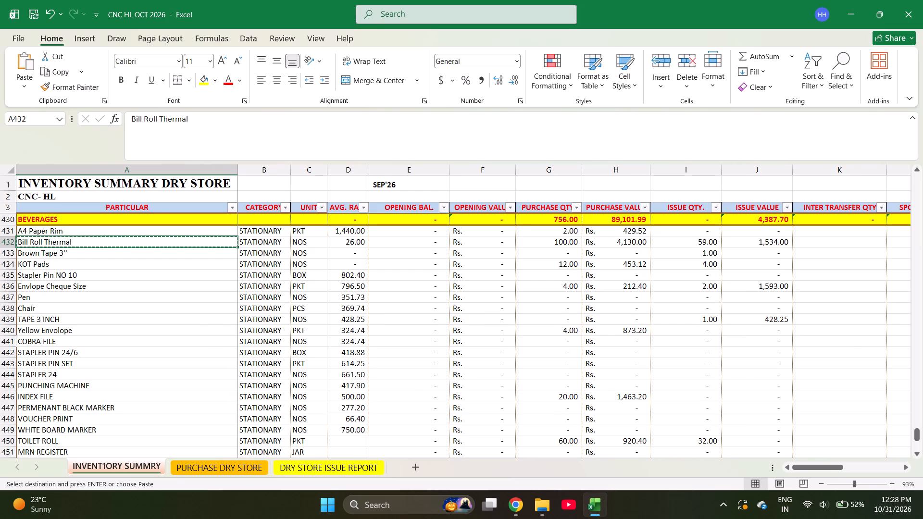
{"action": "key", "text": "ctrl+Page_Down"}
{"action": "key", "text": "Return"}
{"action": "key", "text": "Return"}
Check the invoice's seventh item and copy Envlope Cheque Size from the inventory summary into product cell C542.
{"action": "key", "text": "alt+Tab"}
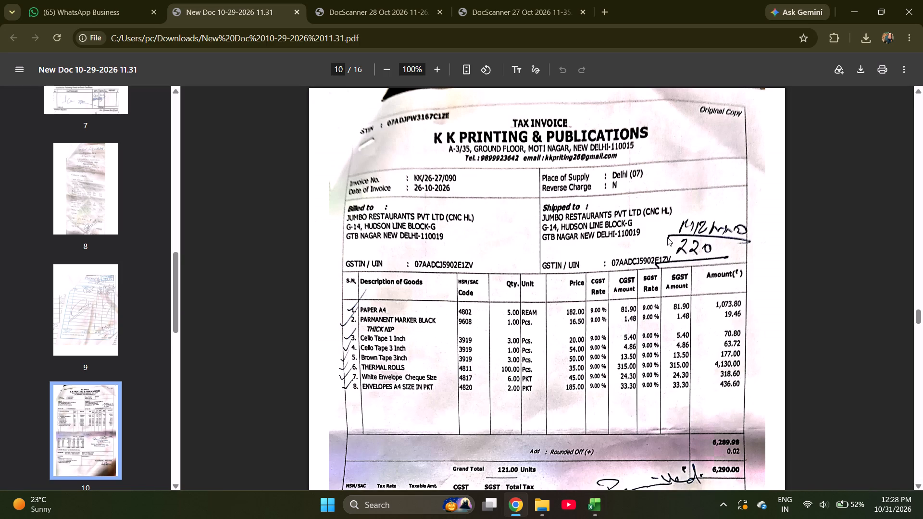
{"action": "key", "text": "alt+Tab"}
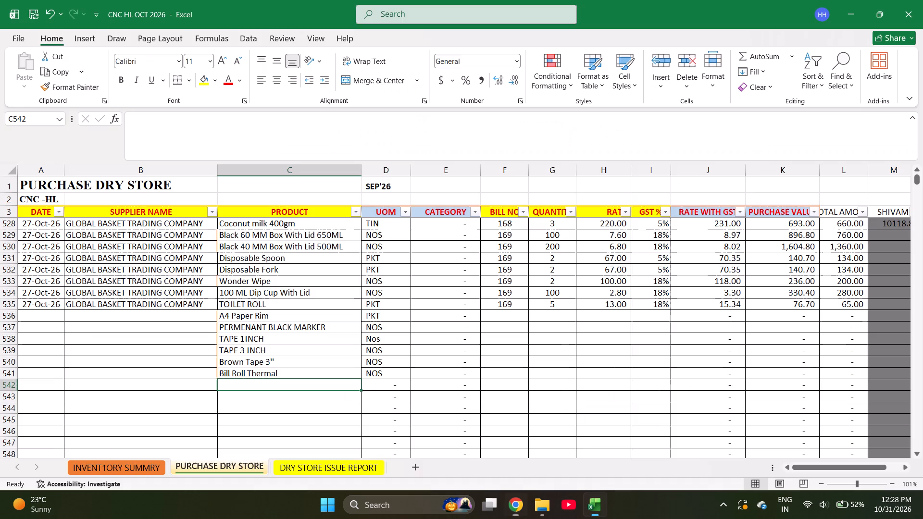
{"action": "key", "text": "alt+Tab"}
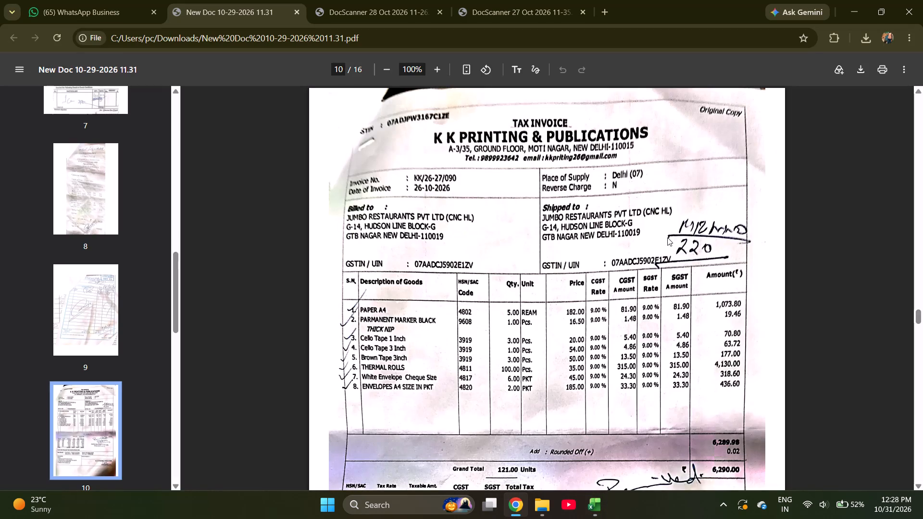
{"action": "key", "text": "alt+Tab"}
{"action": "key", "text": "alt+Tab"}
{"action": "key", "text": "alt+Tab"}
{"action": "key", "text": "ctrl+Page_Up"}
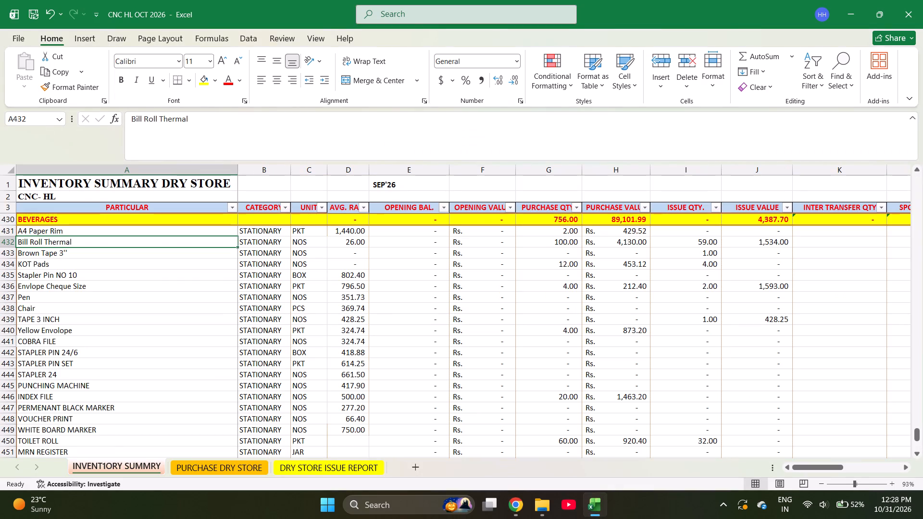
{"action": "key", "text": "ctrl+f"}
{"action": "type", "text": "CHEQ"}
{"action": "key", "text": "Return"}
{"action": "key", "text": "Escape"}
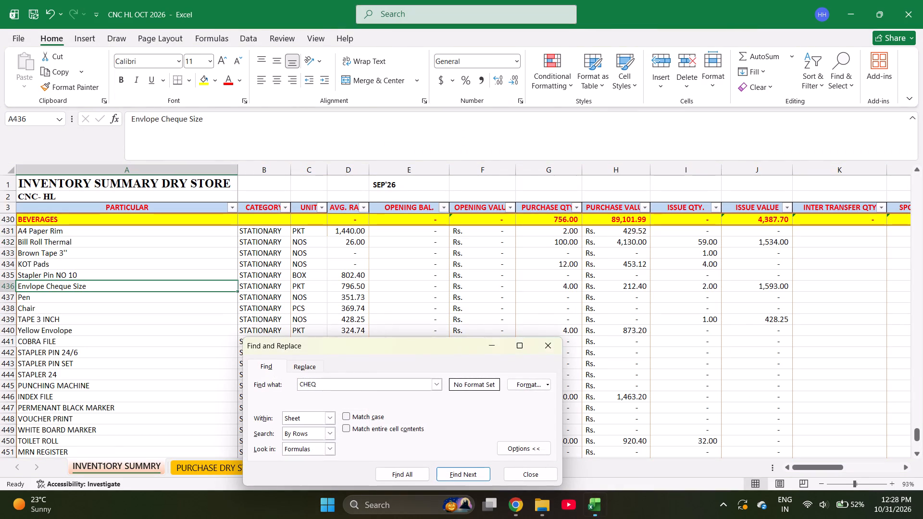
{"action": "key", "text": "ctrl+c"}
{"action": "key", "text": "ctrl+Page_Down"}
{"action": "key", "text": "Return"}
{"action": "key", "text": "Return"}
Check the invoice's eighth item and copy Yellow Envolope from the inventory summary into product cell C543.
{"action": "key", "text": "alt+Tab"}
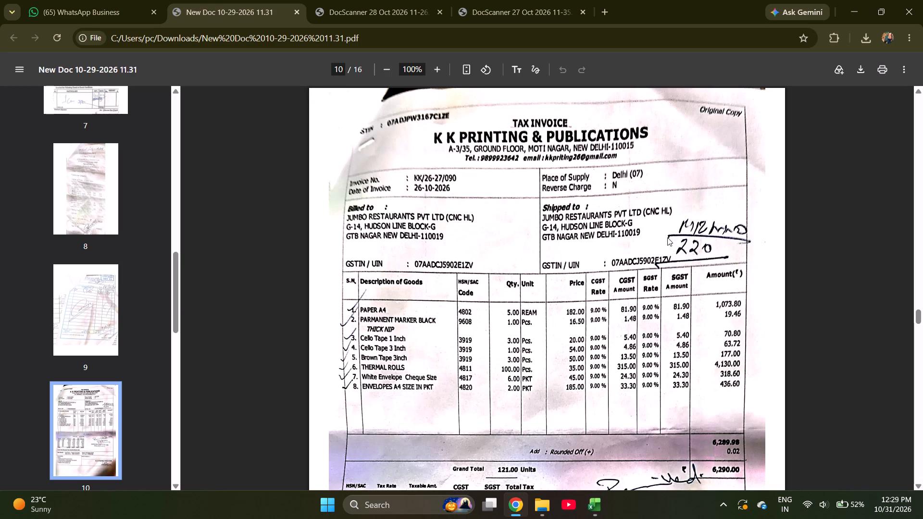
{"action": "key", "text": "alt+Tab"}
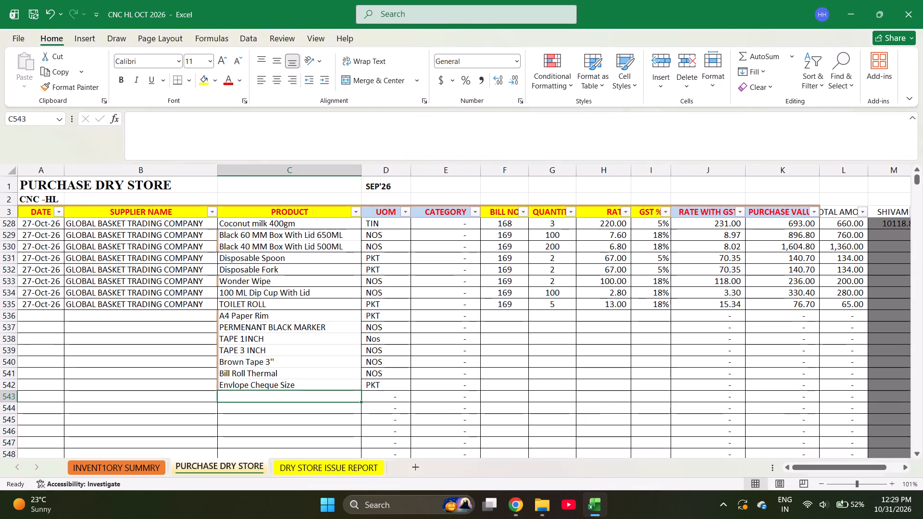
{"action": "key", "text": "alt+Tab"}
{"action": "key", "text": "alt+Tab"}
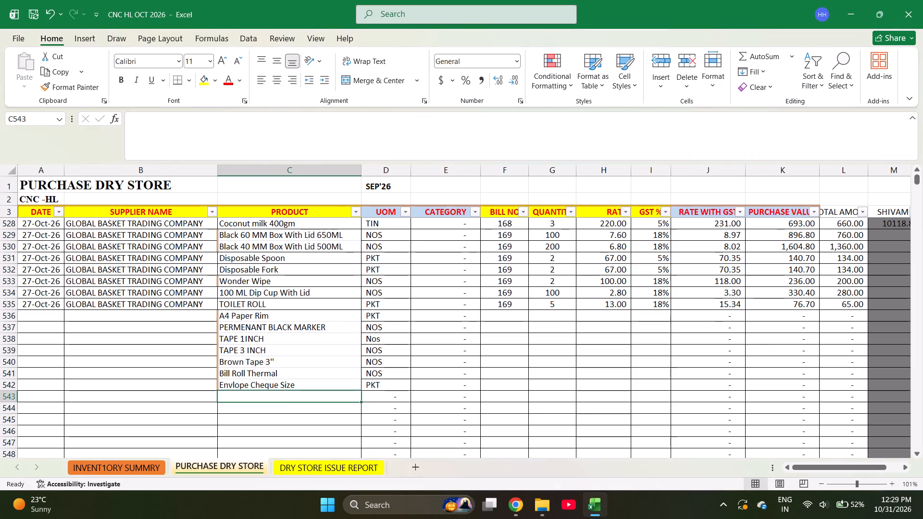
{"action": "key", "text": "ctrl+Page_Up"}
{"action": "key", "text": "ctrl+f"}
{"action": "type", "text": "YELL"}
{"action": "key", "text": "Return"}
{"action": "key", "text": "Escape"}
{"action": "key", "text": "ctrl+c"}
{"action": "key", "text": "ctrl+Page_Down"}
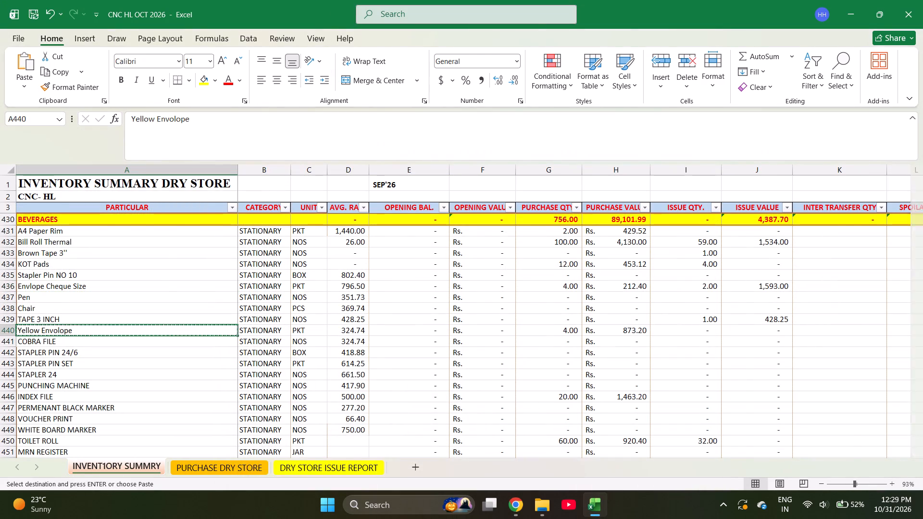
{"action": "key", "text": "Return"}
{"action": "key", "text": "Return"}
Select the newly entered products in C536:C543 and check their count against the K K Printing invoice's item list.
{"action": "key", "text": "Left"}
{"action": "key", "text": "ctrl+Up"}
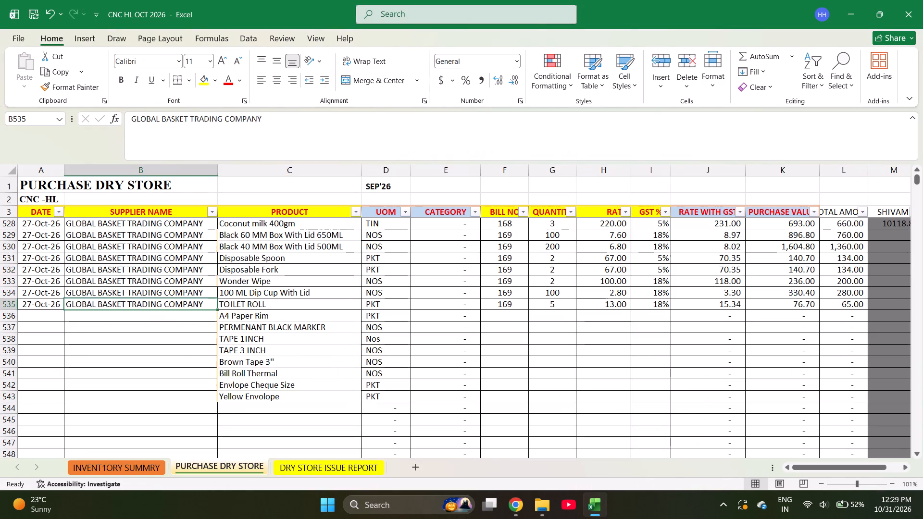
{"action": "key", "text": "Right"}
{"action": "key", "text": "shift+Down"}
{"action": "key", "text": "shift+Down"}
{"action": "key", "text": "ctrl+shift+Down"}
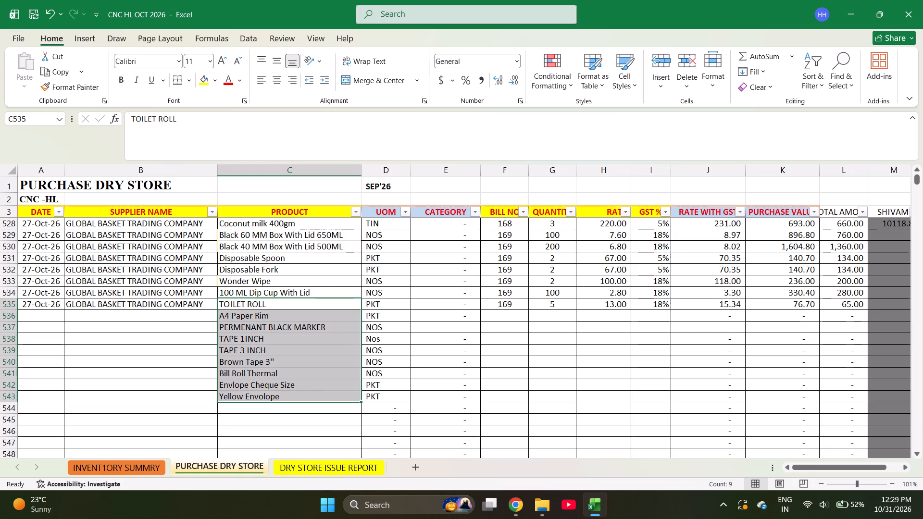
{"action": "key", "text": "alt+Tab"}
{"action": "key", "text": "alt+Tab"}
{"action": "key", "text": "alt+Tab"}
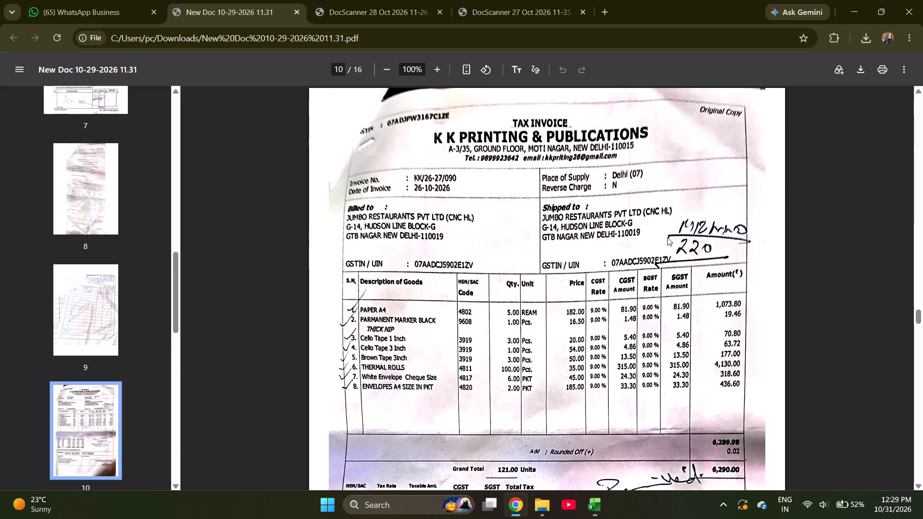
{"action": "key", "text": "alt+Tab"}
{"action": "key", "text": "Left"}
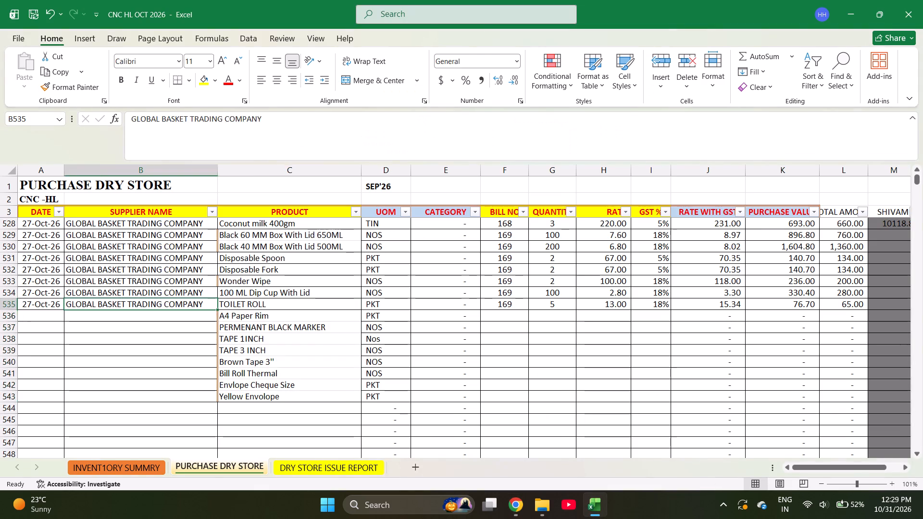
{"action": "key", "text": "Down"}
{"action": "key", "text": "Right"}
{"action": "key", "text": "shift+Down"}
{"action": "key", "text": "ctrl+shift+Down"}
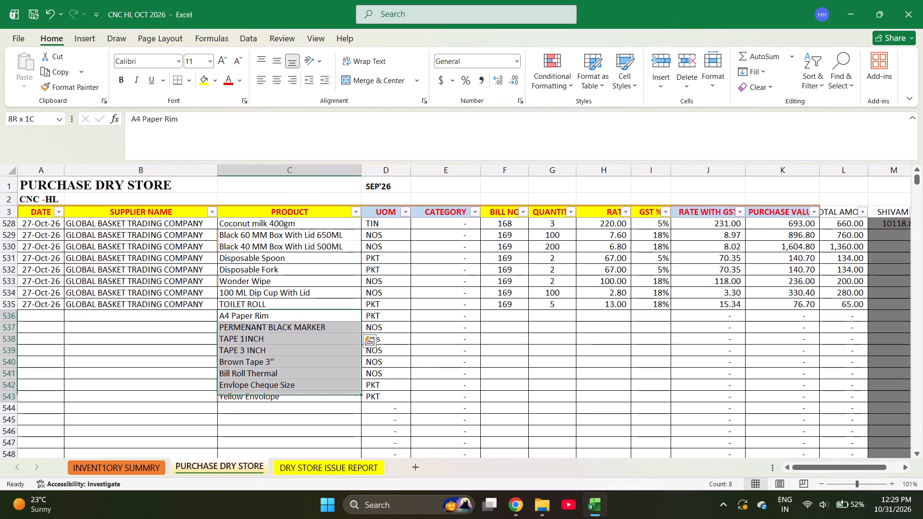
{"action": "key", "text": "alt+Tab"}
{"action": "key", "text": "alt+Tab"}
Enter the K K Printing invoice date 10-26-2026 in date cell A536 of the A4 Paper Rim row.
{"action": "key", "text": "Right"}
{"action": "key", "text": "Right"}
{"action": "key", "text": "Right"}
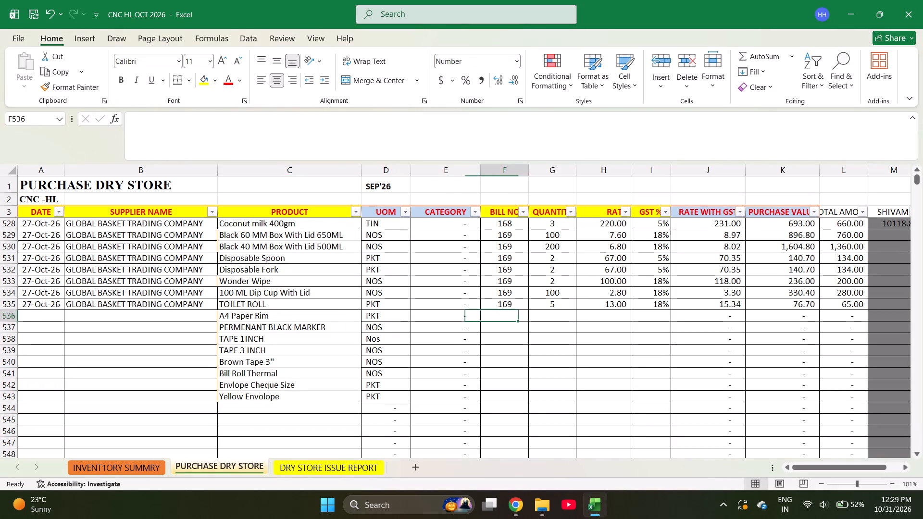
{"action": "key", "text": "Left"}
{"action": "key", "text": "ctrl+Left"}
{"action": "key", "text": "ctrl+Left"}
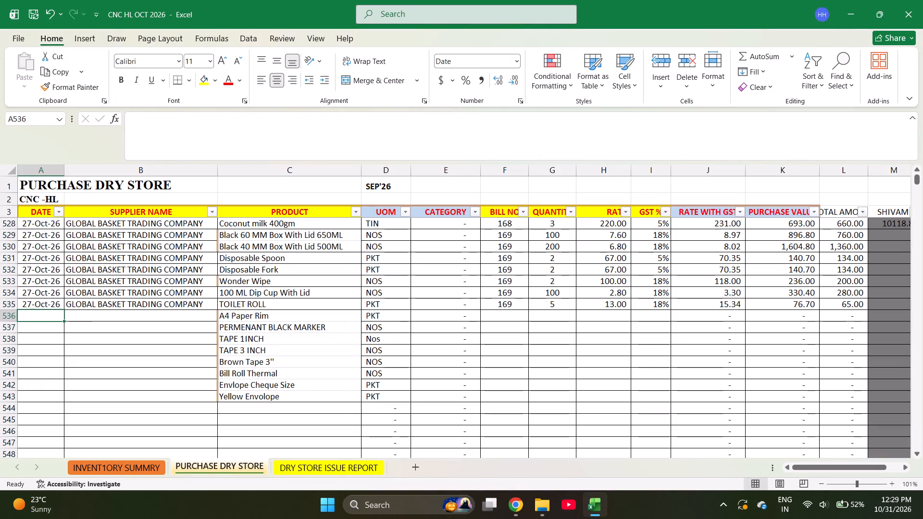
{"action": "key", "text": "alt+Tab"}
{"action": "key", "text": "alt+Tab"}
{"action": "type", "text": "10"}
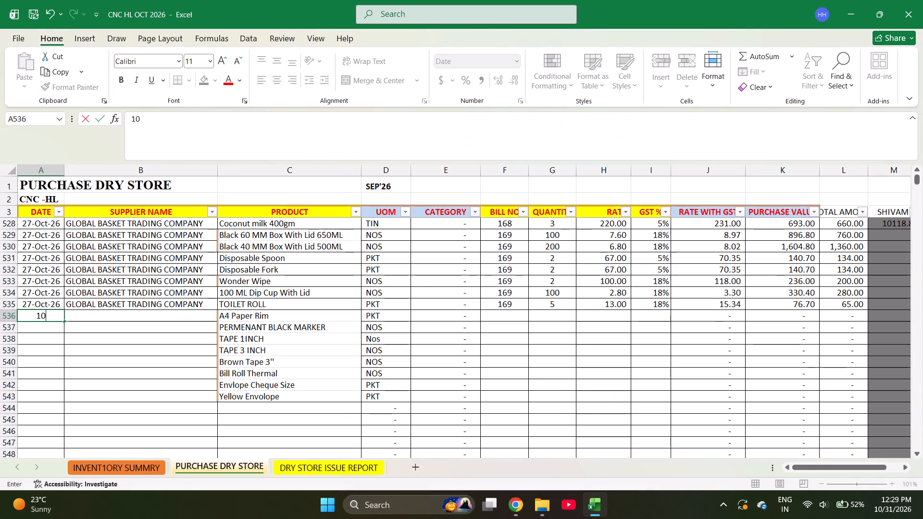
{"action": "key", "text": "asterisk"}
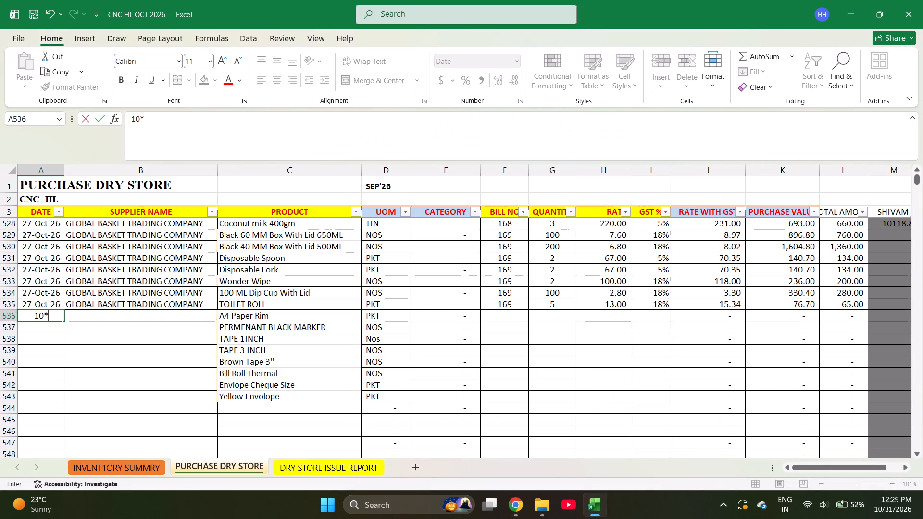
{"action": "key", "text": "BackSpace"}
{"action": "key", "text": "minus"}
{"action": "key", "text": "alt+Tab"}
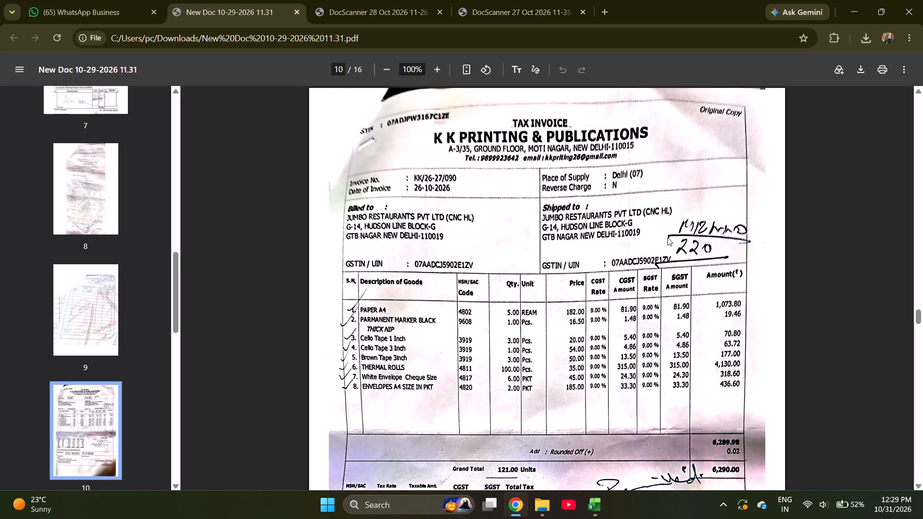
{"action": "key", "text": "alt+Tab"}
{"action": "key", "text": "alt+Tab"}
{"action": "key", "text": "alt+Tab"}
{"action": "type", "text": "26-2026"}
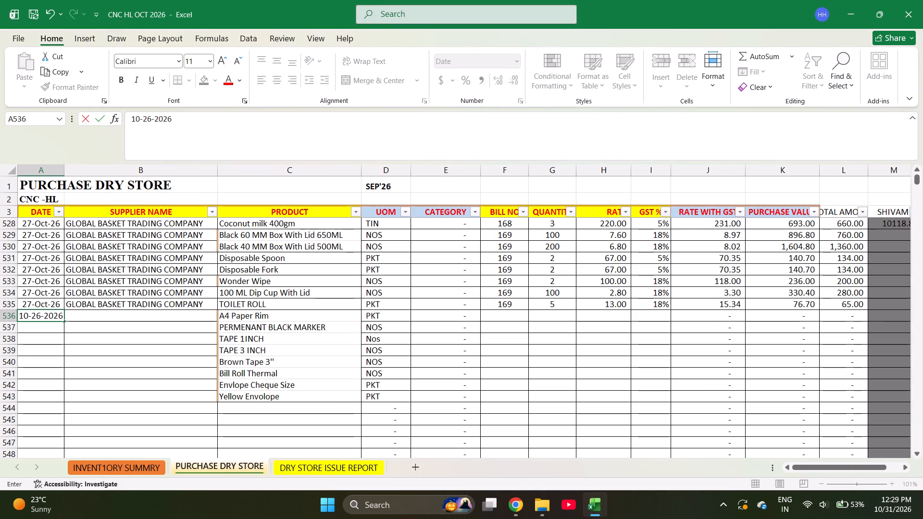
{"action": "key", "text": "Right"}
Enter K K PRINTING as the supplier name in cell B536, checking it against the invoice heading.
{"action": "key", "text": "alt+Tab"}
{"action": "key", "text": "alt+Tab"}
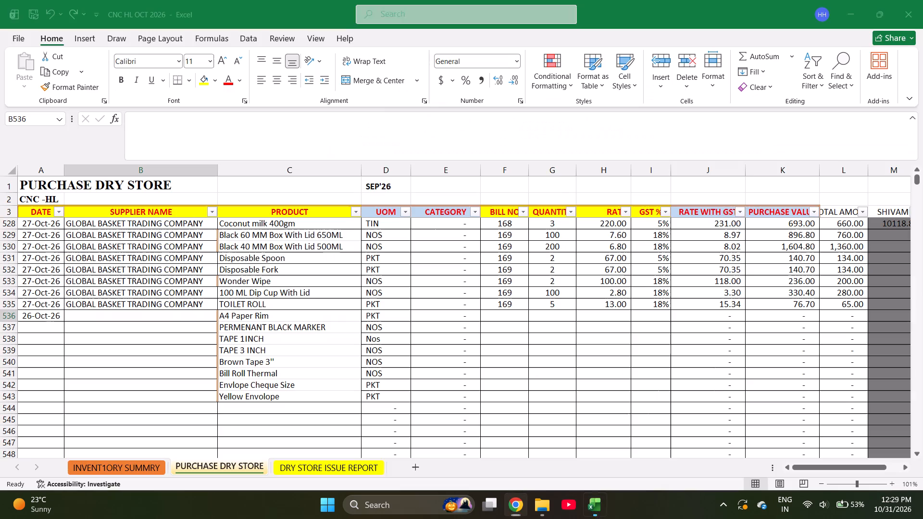
{"action": "type", "text": "K K PRINTINF"}
{"action": "key", "text": "BackSpace"}
{"action": "type", "text": "G"}
{"action": "key", "text": "space"}
{"action": "key", "text": "alt+Tab"}
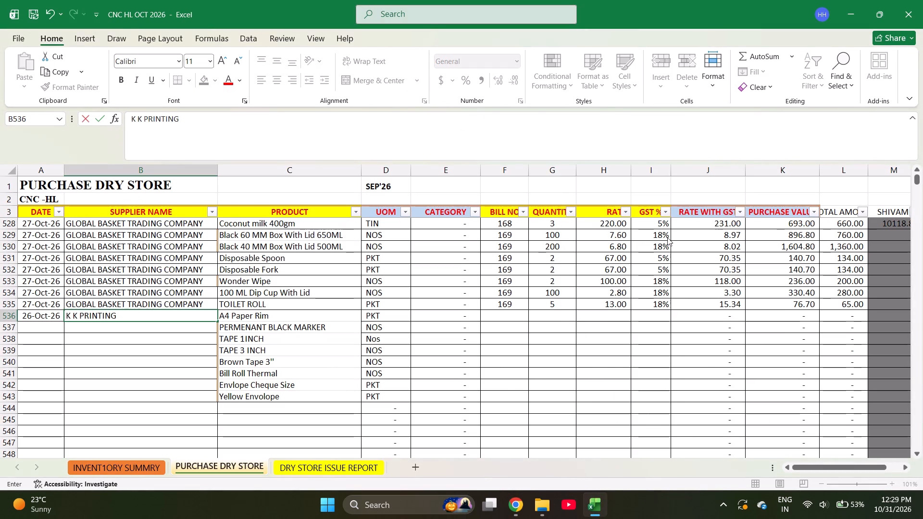
{"action": "key", "text": "alt+Tab"}
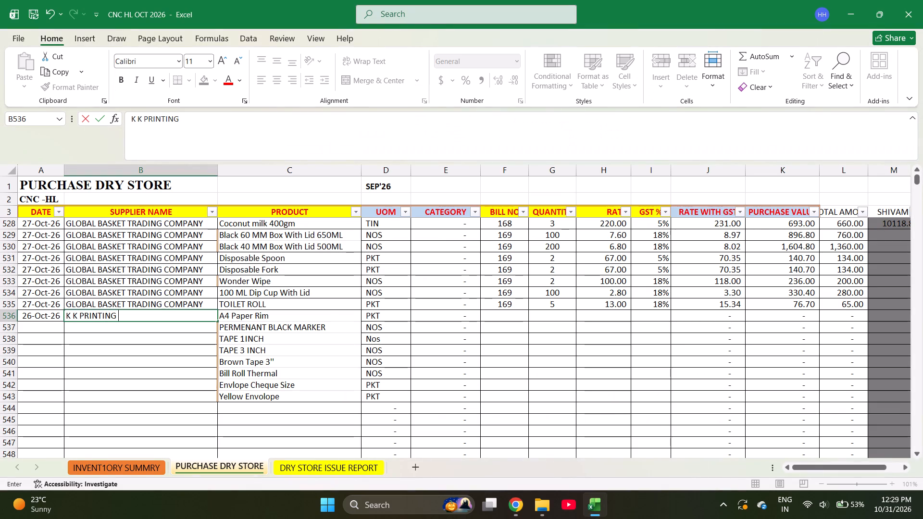
{"action": "key", "text": "Right"}
Check the invoice number and enter 90 as the bill number in cell F536.
{"action": "key", "text": "Right"}
{"action": "key", "text": "Right"}
{"action": "key", "text": "Right"}
{"action": "key", "text": "alt+Tab"}
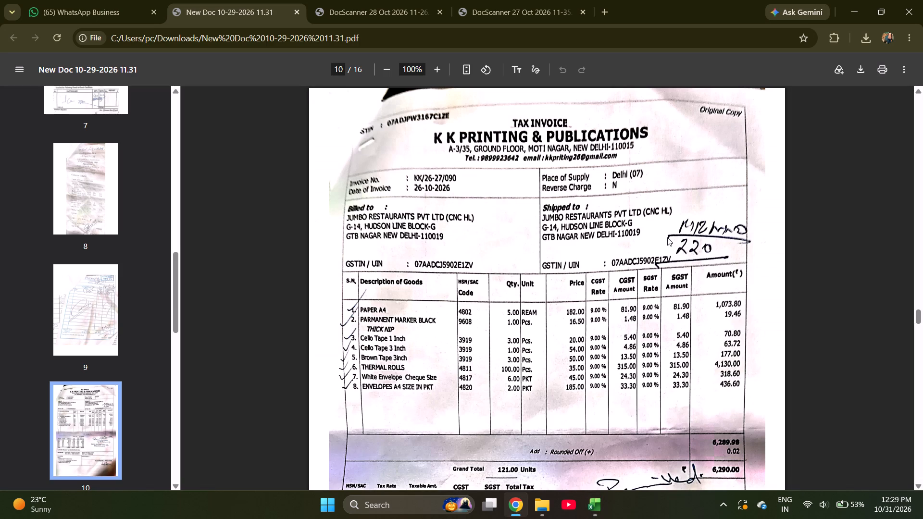
{"action": "key", "text": "alt+Tab"}
{"action": "key", "text": "alt+Tab"}
{"action": "key", "text": "alt+Tab"}
{"action": "key", "text": "alt+Tab"}
{"action": "key", "text": "alt+Tab"}
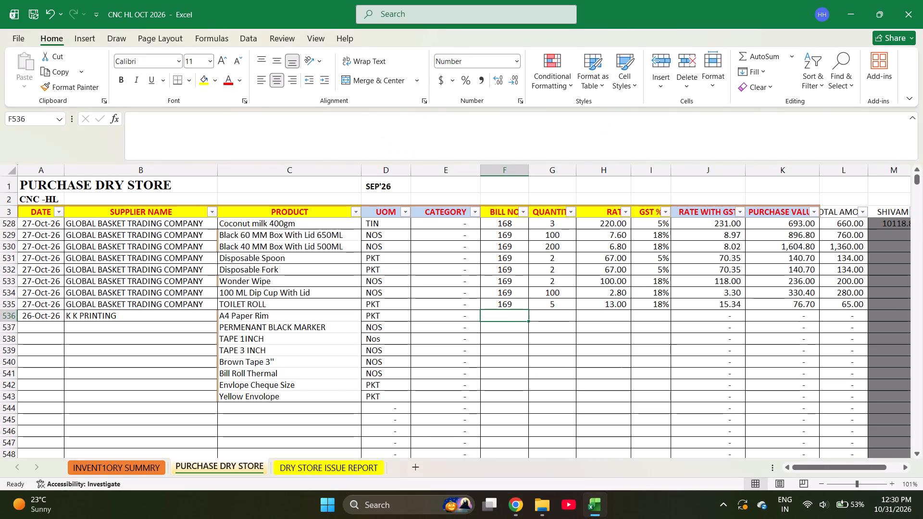
{"action": "type", "text": "90"}
{"action": "key", "text": "Right"}
Enter the K K Printing invoice quantities 5, 1, 3 and 1 in G536:G539, from A4 Paper Rim through TAPE 3 INCH.
{"action": "key", "text": "alt+Tab"}
{"action": "key", "text": "alt+Tab"}
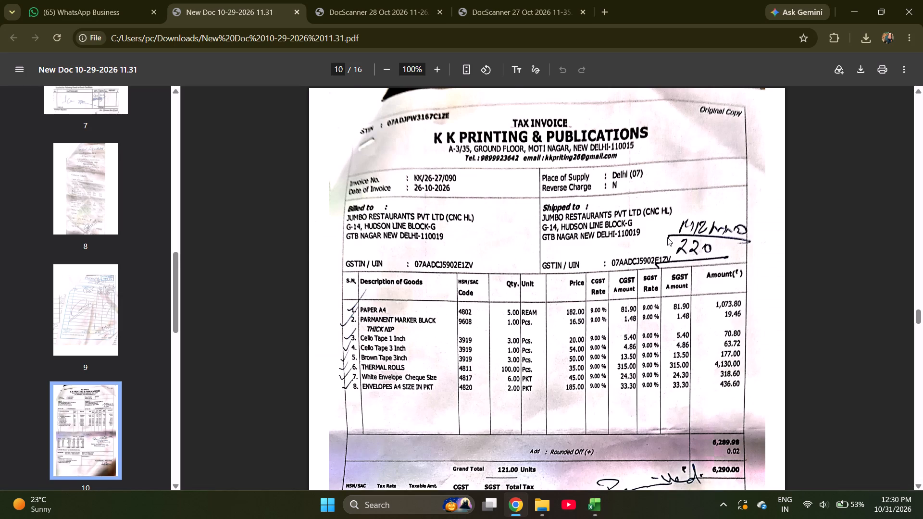
{"action": "key", "text": "5"}
{"action": "key", "text": "Return"}
{"action": "key", "text": "1"}
{"action": "key", "text": "Return"}
{"action": "key", "text": "alt+Tab"}
{"action": "key", "text": "alt+Tab"}
{"action": "key", "text": "3"}
{"action": "key", "text": "Return"}
{"action": "key", "text": "1"}
{"action": "key", "text": "Return"}
Enter the invoice quantities 3, 100, 6 and 2 in G540:G543, from Brown Tape 3" through Yellow Envolope.
{"action": "key", "text": "alt+Tab"}
{"action": "key", "text": "alt+Tab"}
{"action": "key", "text": "3"}
{"action": "key", "text": "Return"}
{"action": "type", "text": "100"}
{"action": "key", "text": "Return"}
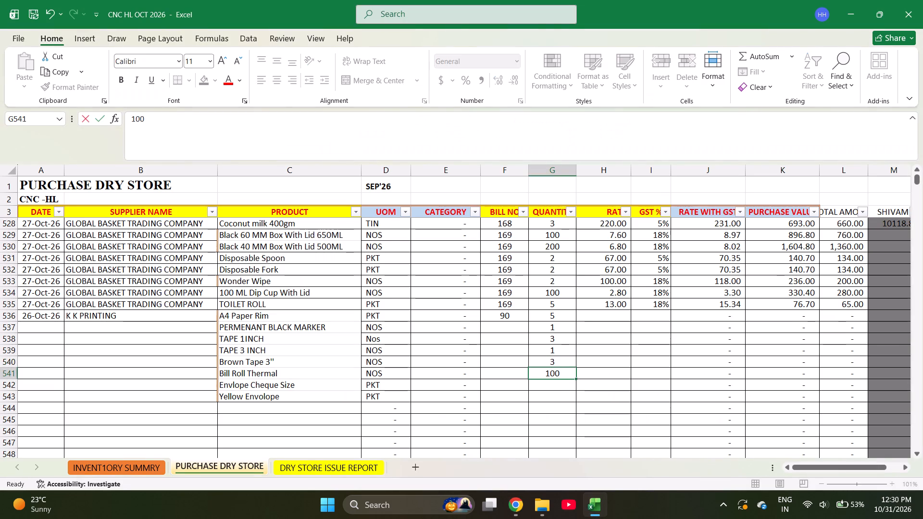
{"action": "key", "text": "alt+Tab"}
{"action": "key", "text": "alt+Tab"}
{"action": "key", "text": "6"}
{"action": "key", "text": "Return"}
{"action": "key", "text": "2"}
{"action": "key", "text": "Return"}
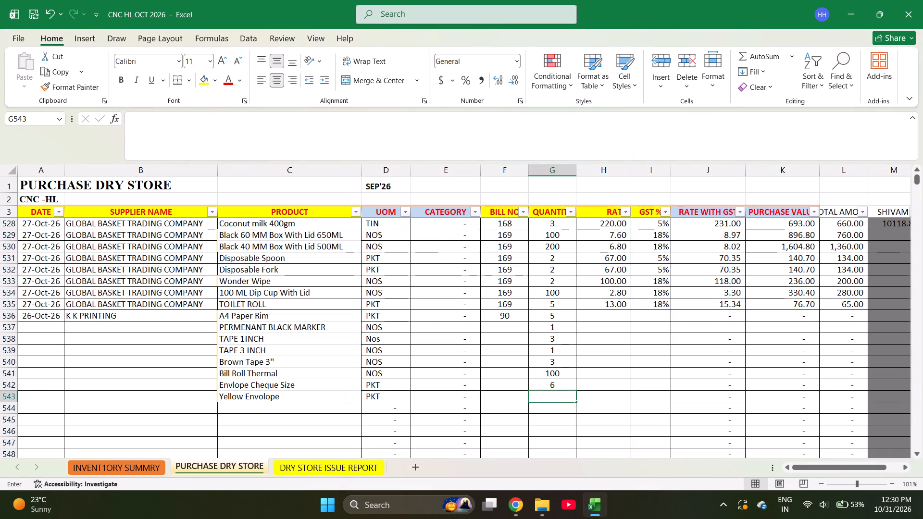
Enter the invoice rates 182 for A4 Paper Rim and 16.50 for the black marker in H536:H537.
{"action": "key", "text": "Right"}
{"action": "key", "text": "ctrl+Up"}
{"action": "key", "text": "Down"}
{"action": "key", "text": "alt+Tab"}
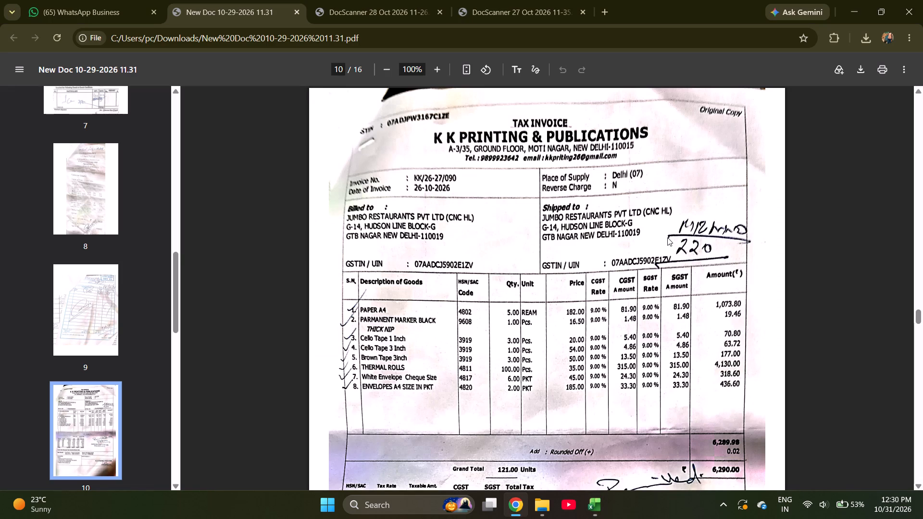
{"action": "key", "text": "alt+Tab"}
{"action": "key", "text": "alt+Tab"}
{"action": "key", "text": "alt+Tab"}
{"action": "type", "text": "182"}
{"action": "key", "text": "Return"}
{"action": "key", "text": "alt+Tab"}
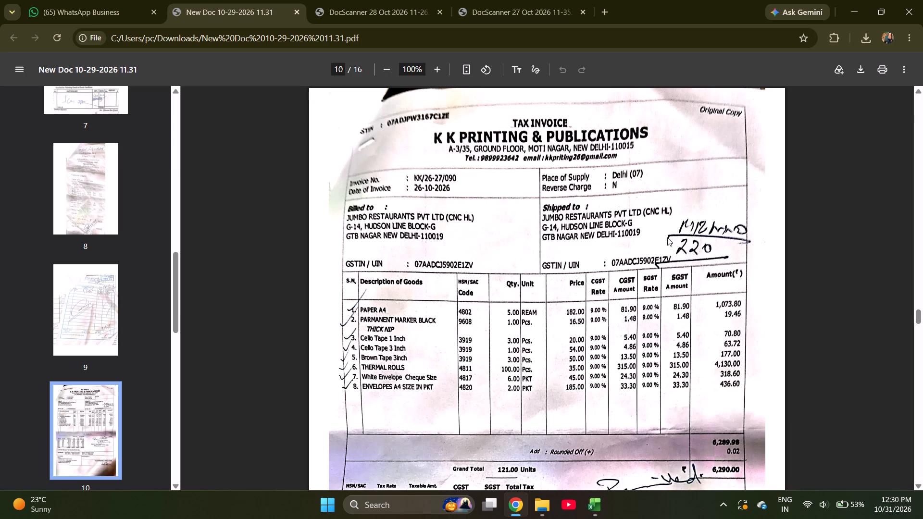
{"action": "key", "text": "alt+Tab"}
{"action": "type", "text": "16.50"}
{"action": "key", "text": "Return"}
Enter the invoice rates 20, 54 and 50 for the three tape items in H538:H540.
{"action": "key", "text": "alt+Tab"}
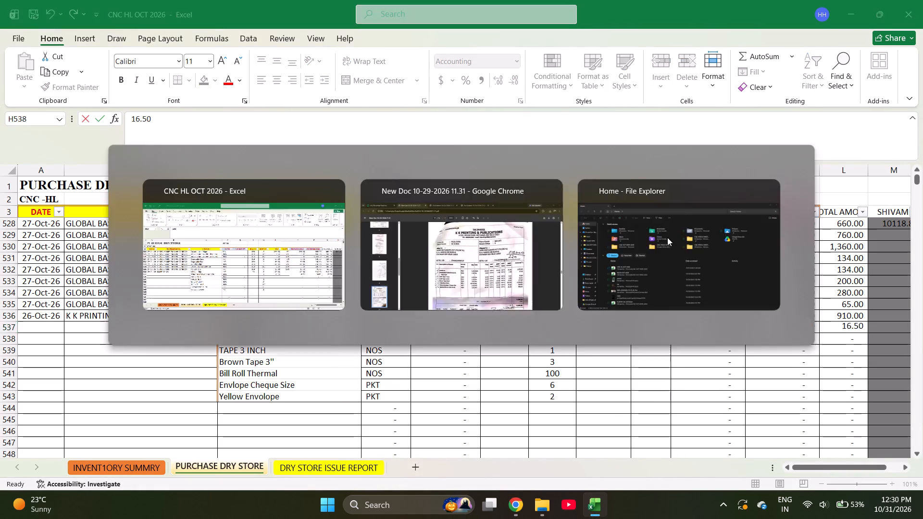
{"action": "key", "text": "alt+Tab"}
{"action": "type", "text": "20"}
{"action": "key", "text": "Return"}
{"action": "key", "text": "alt+Tab"}
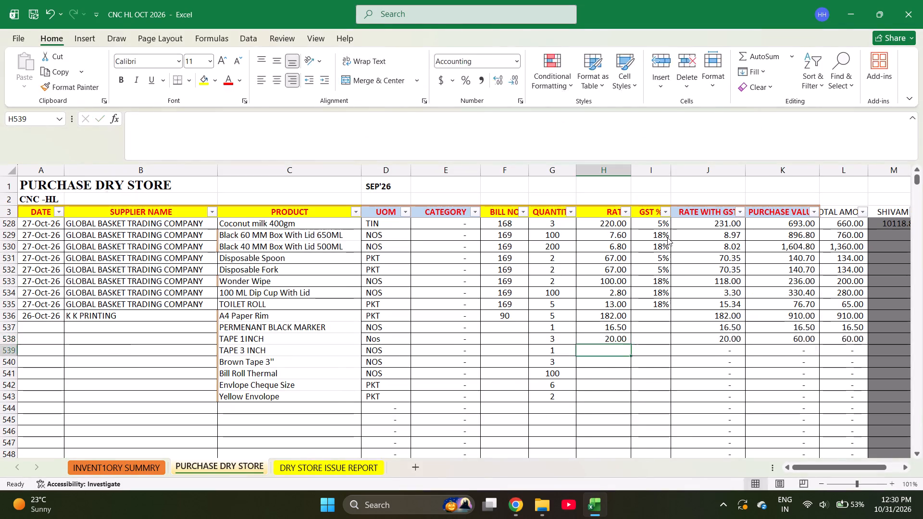
{"action": "key", "text": "alt+Tab"}
{"action": "type", "text": "54"}
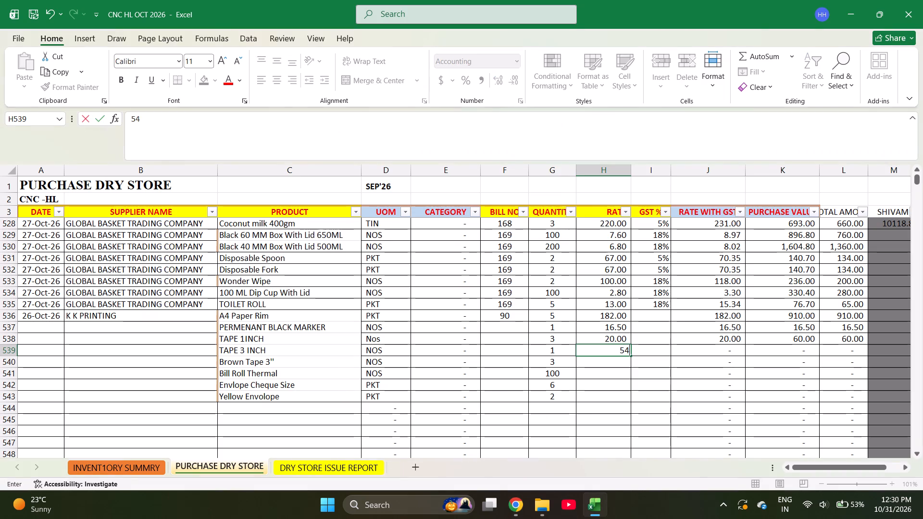
{"action": "key", "text": "alt+Tab"}
{"action": "key", "text": "alt+Tab"}
{"action": "key", "text": "Return"}
{"action": "key", "text": "alt+Tab"}
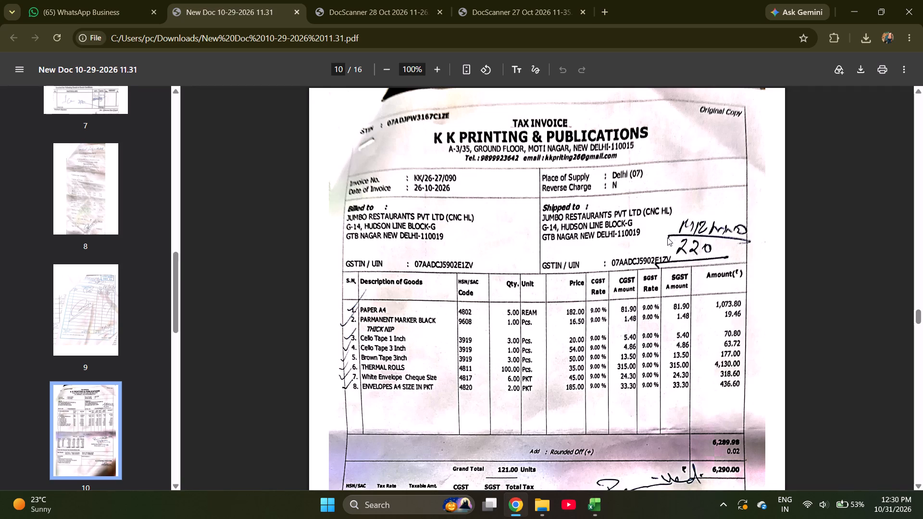
{"action": "key", "text": "alt+Tab"}
{"action": "type", "text": "50"}
{"action": "key", "text": "Return"}
Enter the invoice rates 35 for Bill Roll Thermal, 45 for Envlope Cheque Size and 185 for Yellow Envolope in H541:H543.
{"action": "key", "text": "alt+Tab"}
{"action": "key", "text": "alt+Tab"}
{"action": "type", "text": "35"}
{"action": "key", "text": "Return"}
{"action": "key", "text": "alt+Tab"}
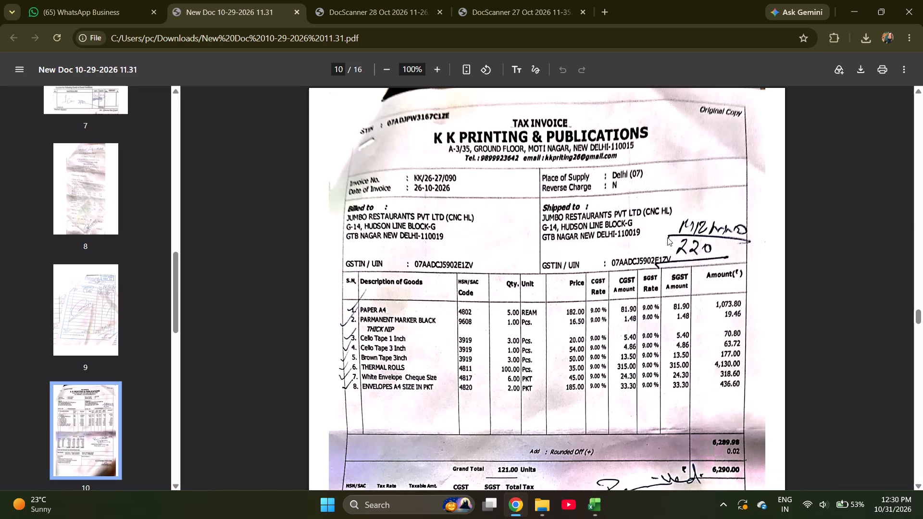
{"action": "key", "text": "alt+Tab"}
{"action": "type", "text": "45"}
{"action": "key", "text": "Return"}
{"action": "key", "text": "alt+Tab"}
{"action": "key", "text": "alt+Tab"}
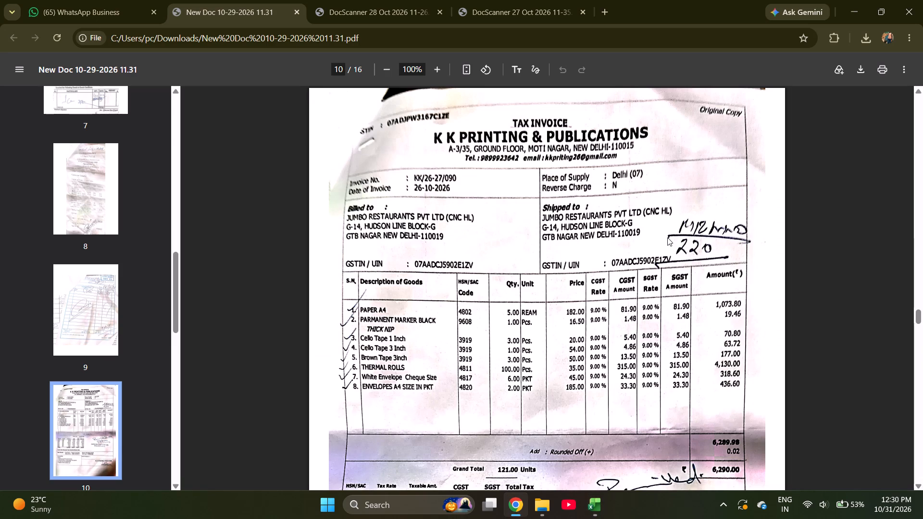
{"action": "type", "text": "185"}
{"action": "key", "text": "Return"}
Check the invoice's GST rate and fill 18% down from I535 through I543 for all K K Printing items.
{"action": "key", "text": "Right"}
{"action": "key", "text": "ctrl+Up"}
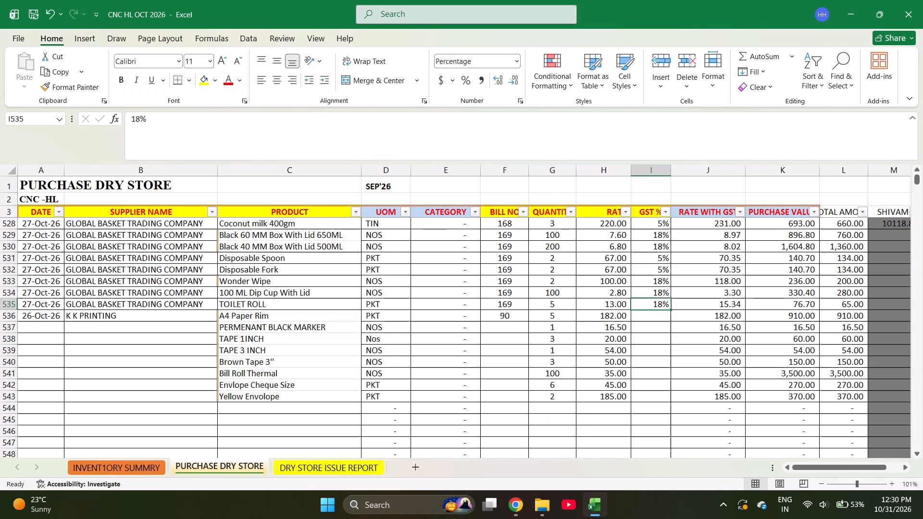
{"action": "key", "text": "Down"}
{"action": "key", "text": "alt+Tab"}
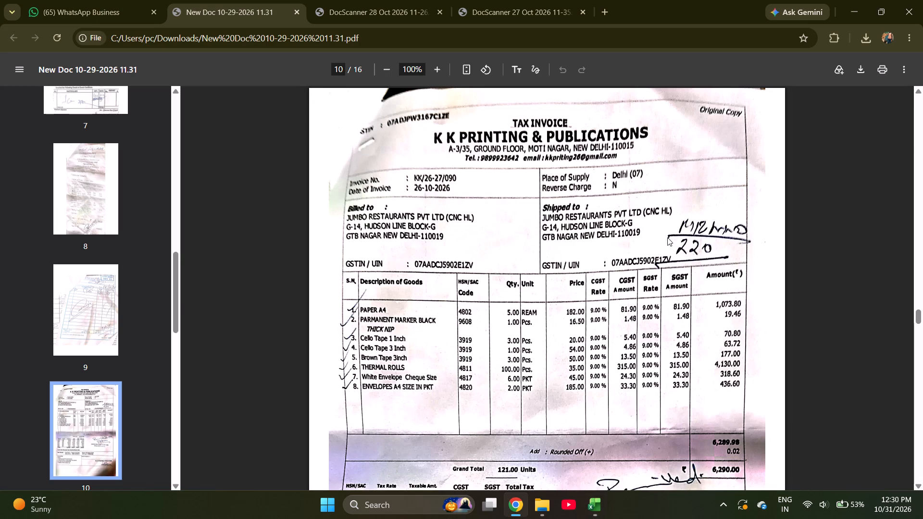
{"action": "key", "text": "alt+Tab"}
{"action": "key", "text": "Up"}
{"action": "key", "text": "shift+Down"}
{"action": "key", "text": "shift+Down"}
{"action": "key", "text": "shift+Down"}
{"action": "key", "text": "shift+Down"}
{"action": "key", "text": "shift+Down"}
{"action": "key", "text": "shift+Down"}
{"action": "key", "text": "shift+Down"}
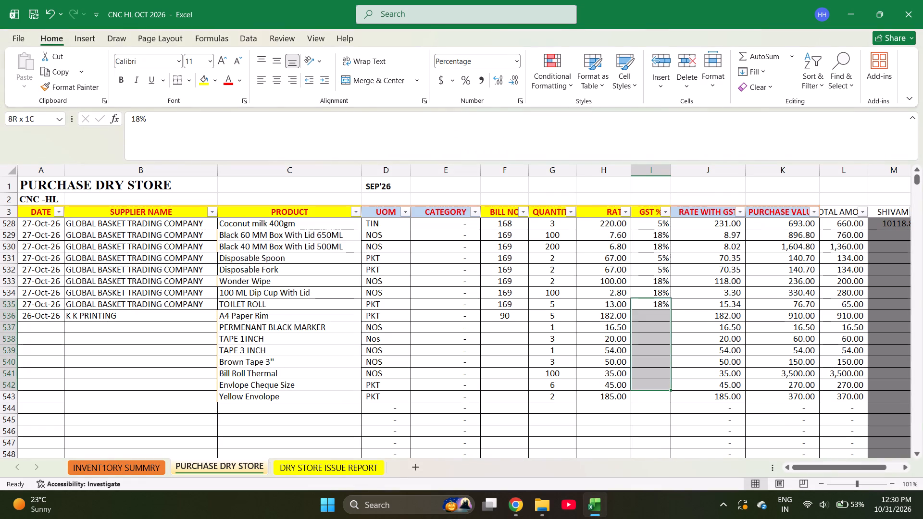
{"action": "key", "text": "shift+Down"}
{"action": "key", "text": "ctrl+d"}
Fill bill number 90 down from F536 through F543.
{"action": "key", "text": "Down"}
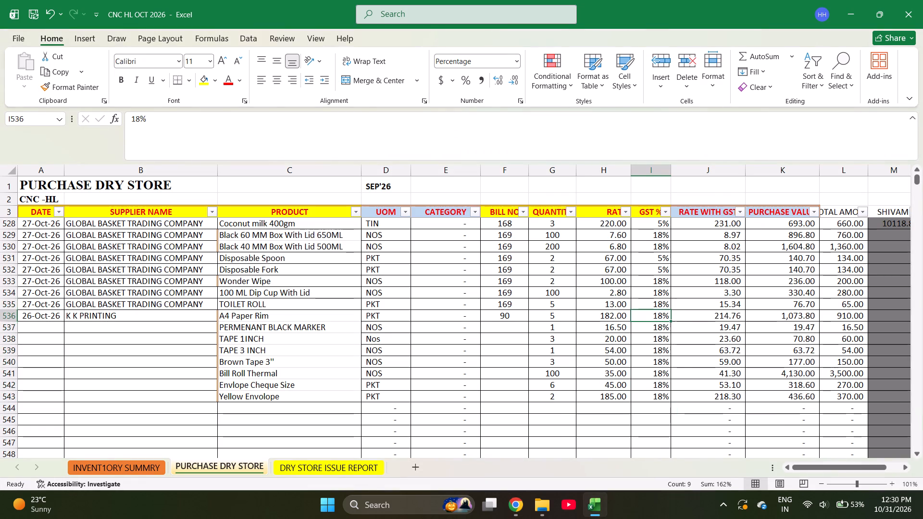
{"action": "key", "text": "ctrl+Left"}
{"action": "key", "text": "Right"}
{"action": "key", "text": "Right"}
{"action": "key", "text": "Right"}
{"action": "key", "text": "Right"}
{"action": "key", "text": "Right"}
{"action": "key", "text": "shift+Down"}
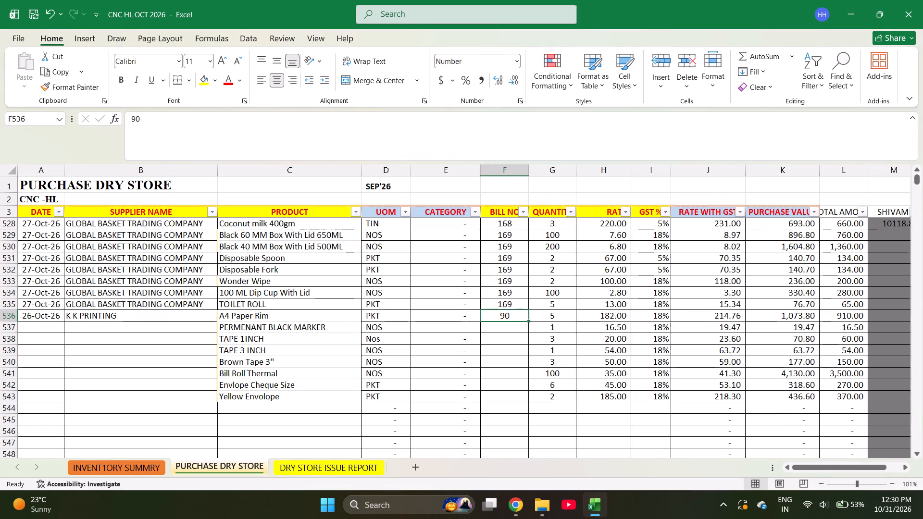
{"action": "key", "text": "shift+Down"}
{"action": "key", "text": "shift+Down"}
{"action": "key", "text": "shift+Down"}
{"action": "key", "text": "shift+Down"}
{"action": "key", "text": "shift+Down"}
{"action": "key", "text": "shift+Down"}
{"action": "key", "text": "ctrl+d"}
Fill the 26-Oct-26 date and K K PRINTING supplier name down from A536:B536 through row 543.
{"action": "key", "text": "ctrl+Left"}
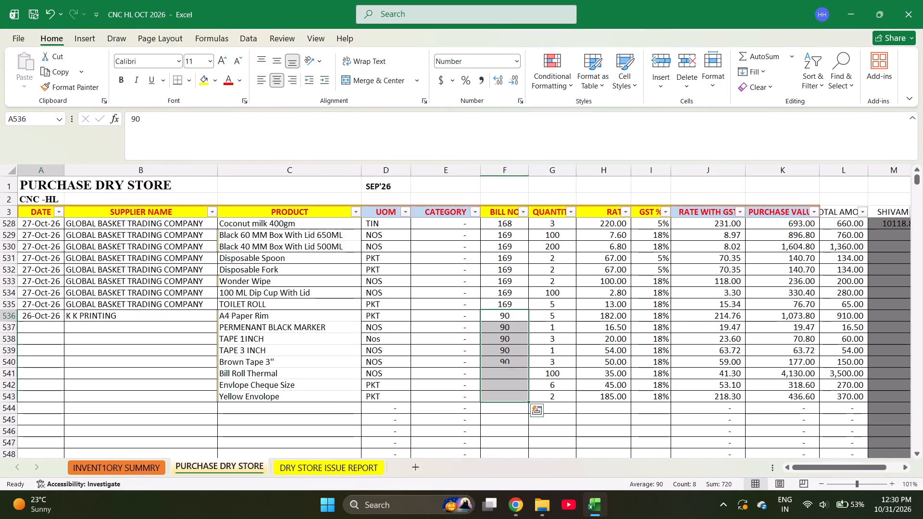
{"action": "key", "text": "shift+Right"}
{"action": "key", "text": "shift+Down"}
{"action": "key", "text": "shift+Down"}
{"action": "key", "text": "shift+Down"}
{"action": "key", "text": "shift+Down"}
{"action": "key", "text": "shift+Down"}
{"action": "key", "text": "shift+Down"}
{"action": "key", "text": "shift+Down"}
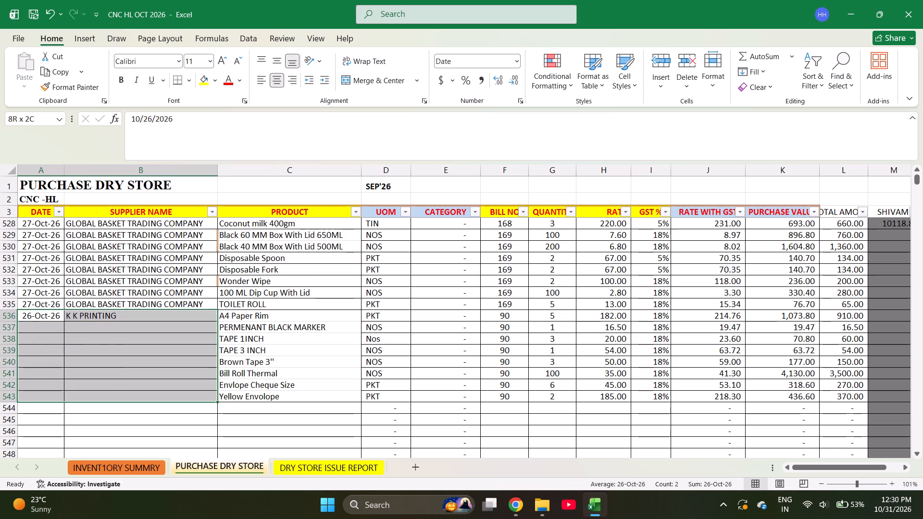
{"action": "key", "text": "ctrl+d"}
Select the purchase values in K536:K543 and compare their sum with the K K Printing invoice's grand total.
{"action": "key", "text": "Right"}
{"action": "key", "text": "Right"}
{"action": "key", "text": "Right"}
{"action": "key", "text": "Right"}
{"action": "key", "text": "Right"}
{"action": "key", "text": "Right"}
{"action": "key", "text": "Right"}
{"action": "key", "text": "Right"}
{"action": "key", "text": "Right"}
{"action": "key", "text": "Right"}
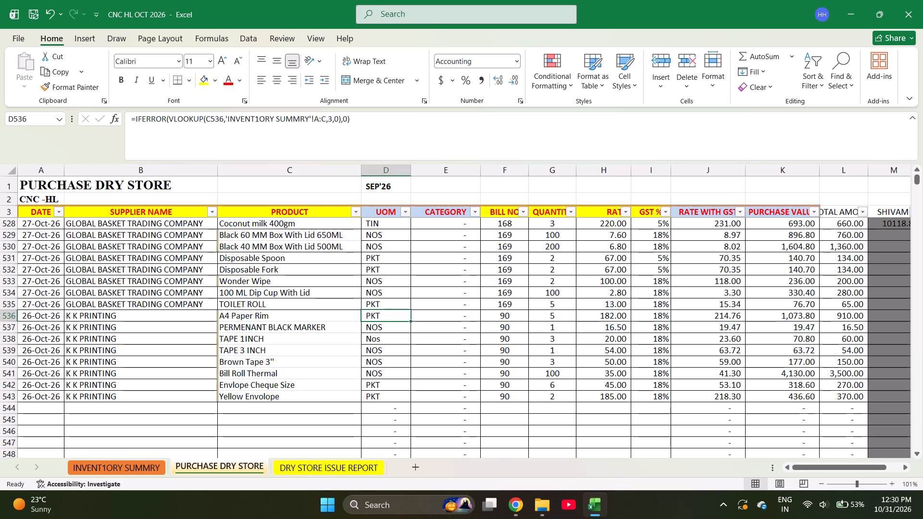
{"action": "key", "text": "shift+Down"}
{"action": "key", "text": "shift+Down"}
{"action": "key", "text": "shift+Down"}
{"action": "key", "text": "shift+Down"}
{"action": "key", "text": "shift+Down"}
{"action": "key", "text": "shift+Down"}
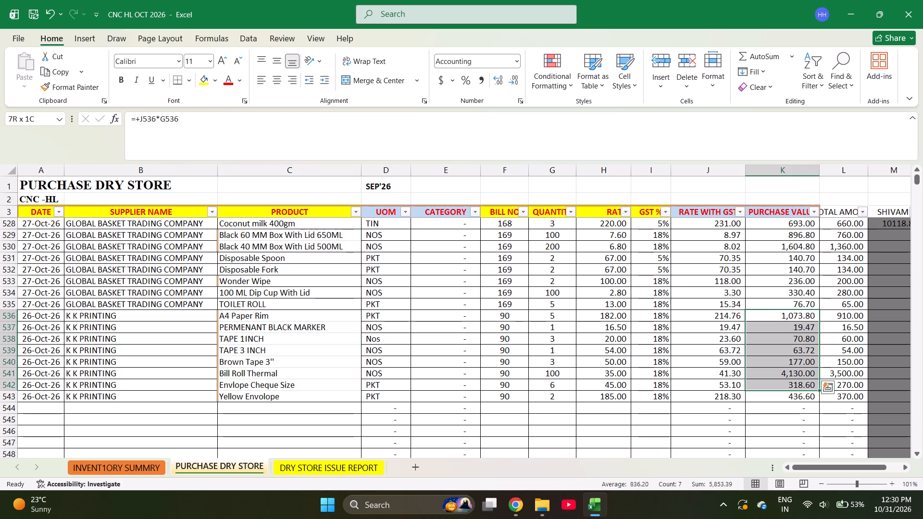
{"action": "key", "text": "shift+Down"}
{"action": "key", "text": "alt+Tab"}
{"action": "key", "text": "Down"}
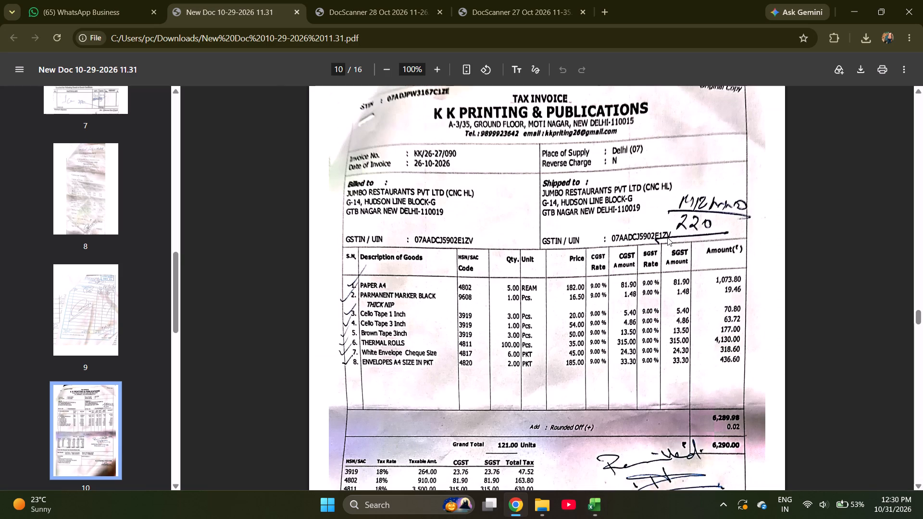
{"action": "key", "text": "alt+Tab"}
{"action": "key", "text": "alt+Tab"}
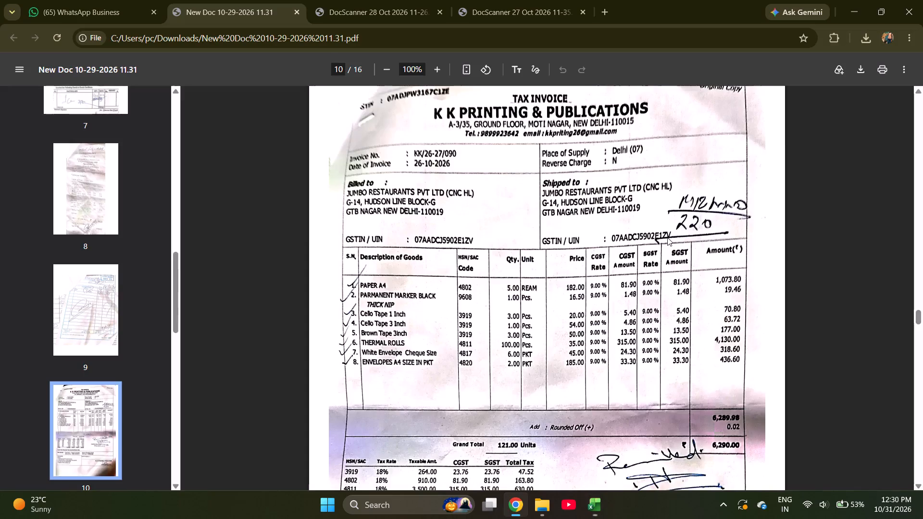
{"action": "key", "text": "alt+Tab"}
Check the Chopra Store bill on page 11 of the scan and fill the 26-Oct-26 date down into cell A544.
{"action": "key", "text": "ctrl+Left"}
{"action": "key", "text": "ctrl+Down"}
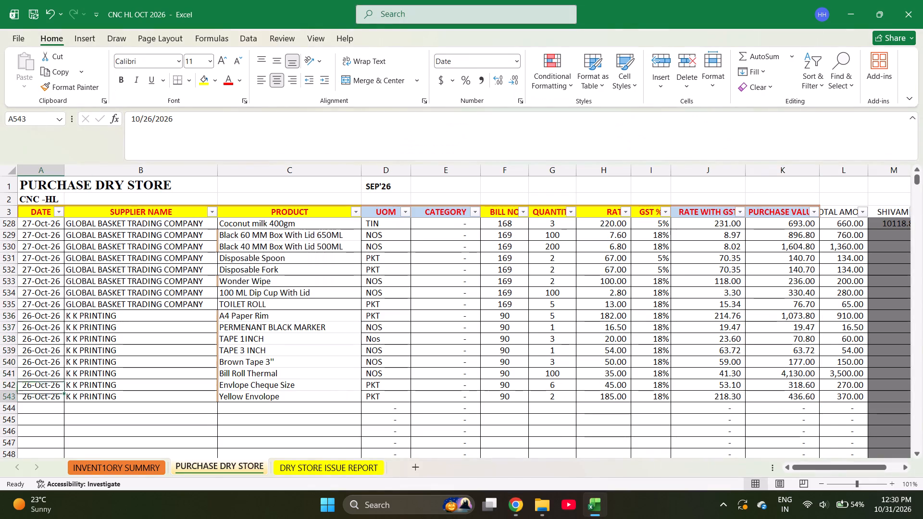
{"action": "key", "text": "Down"}
{"action": "key", "text": "alt+Tab"}
{"action": "key", "text": "Down"}
{"action": "key", "text": "Down"}
{"action": "key", "text": "Down"}
{"action": "key", "text": "Down"}
{"action": "key", "text": "Down"}
{"action": "key", "text": "Down"}
{"action": "key", "text": "Down"}
{"action": "key", "text": "Down"}
{"action": "key", "text": "Down"}
{"action": "key", "text": "Down"}
{"action": "key", "text": "Down"}
{"action": "key", "text": "Down"}
{"action": "key", "text": "Down"}
{"action": "key", "text": "Down"}
{"action": "key", "text": "Down"}
{"action": "key", "text": "Down"}
{"action": "key", "text": "Down"}
{"action": "key", "text": "Down"}
{"action": "key", "text": "Down"}
{"action": "key", "text": "Down"}
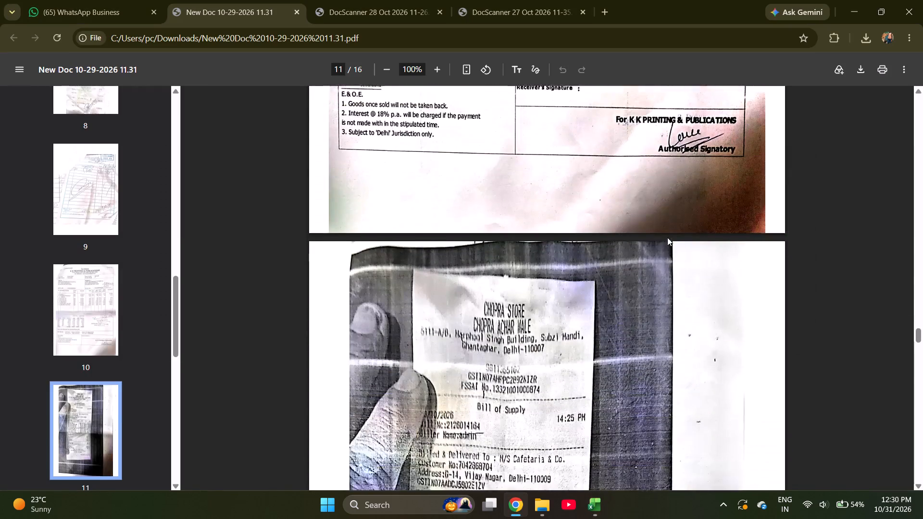
{"action": "key", "text": "Down"}
{"action": "key", "text": "Down"}
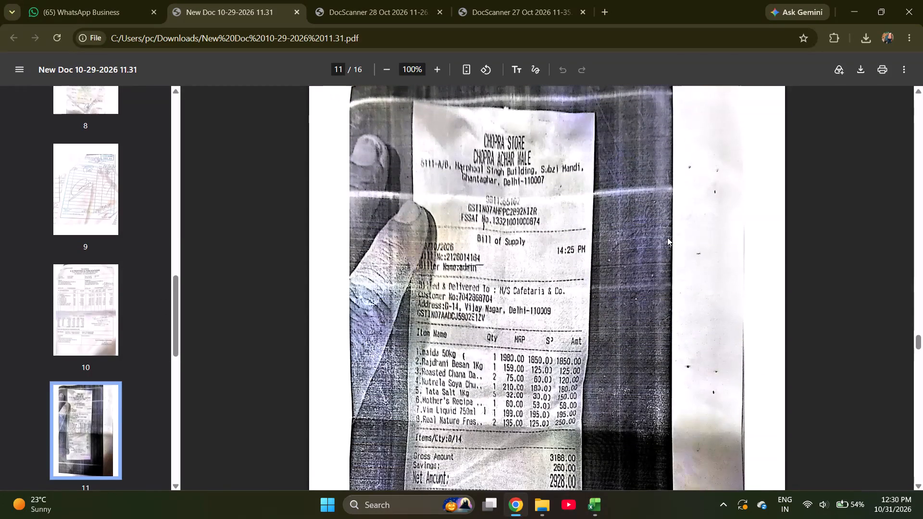
{"action": "key", "text": "Down"}
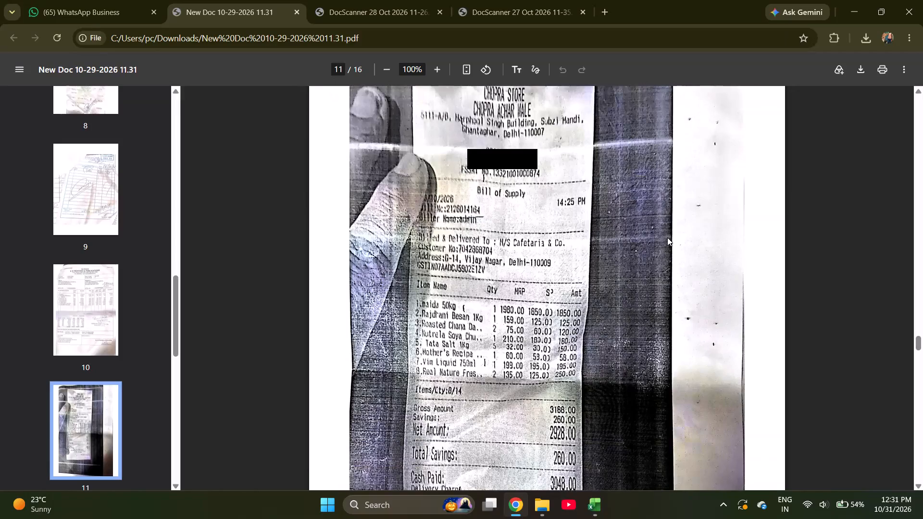
{"action": "key", "text": "alt+Tab"}
{"action": "key", "text": "ctrl+d"}
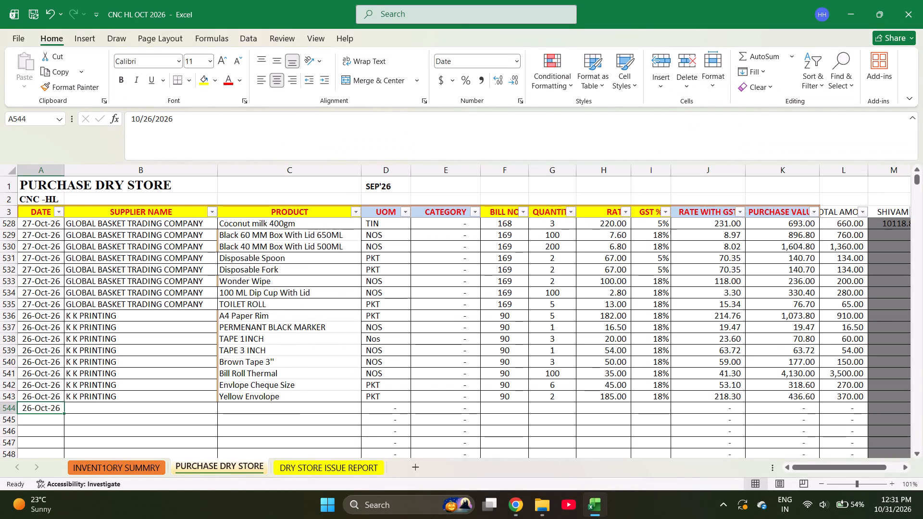
Enter CHOPRA STORE as the supplier name in B544.
{"action": "key", "text": "Right"}
{"action": "type", "text": "CHO"}
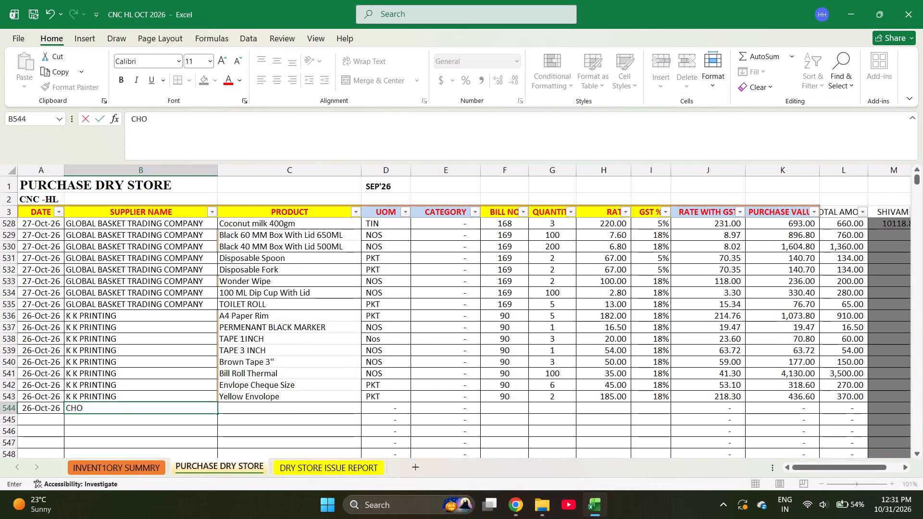
{"action": "type", "text": "PR"}
{"action": "key", "text": "Return"}
Find MAIDA in the inventory summary sheet and copy Maida (Refine Flour) into product cell C544 of the purchase sheet.
{"action": "key", "text": "alt+Tab"}
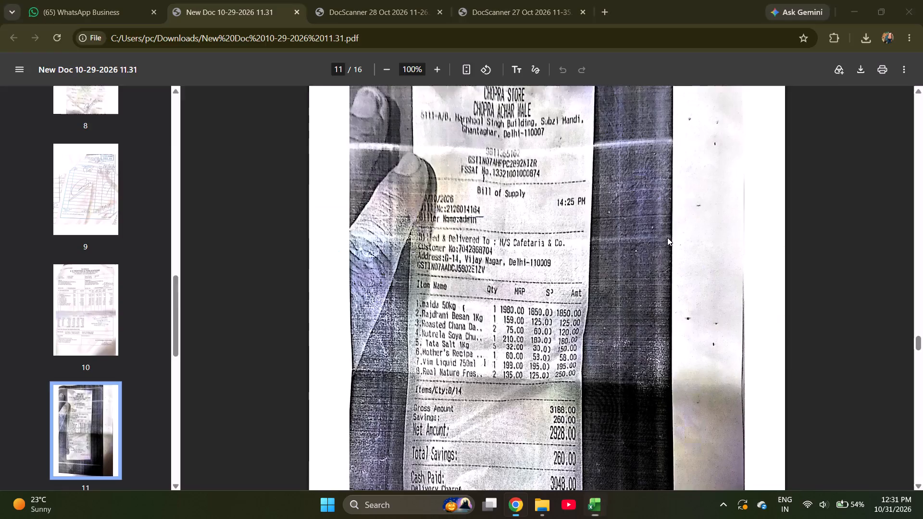
{"action": "key", "text": "alt+Tab"}
{"action": "key", "text": "Up"}
{"action": "key", "text": "Right"}
{"action": "key", "text": "alt+Tab"}
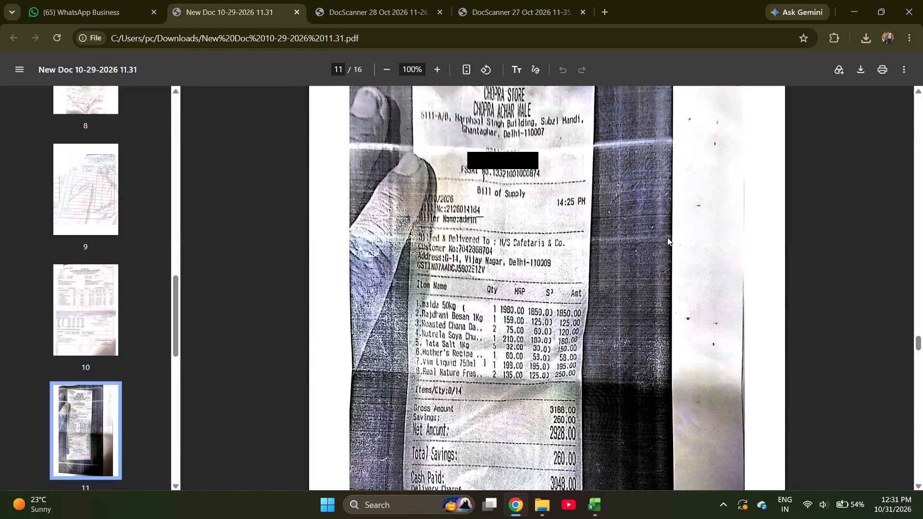
{"action": "key", "text": "alt+Tab"}
{"action": "type", "text": "MAIDA"}
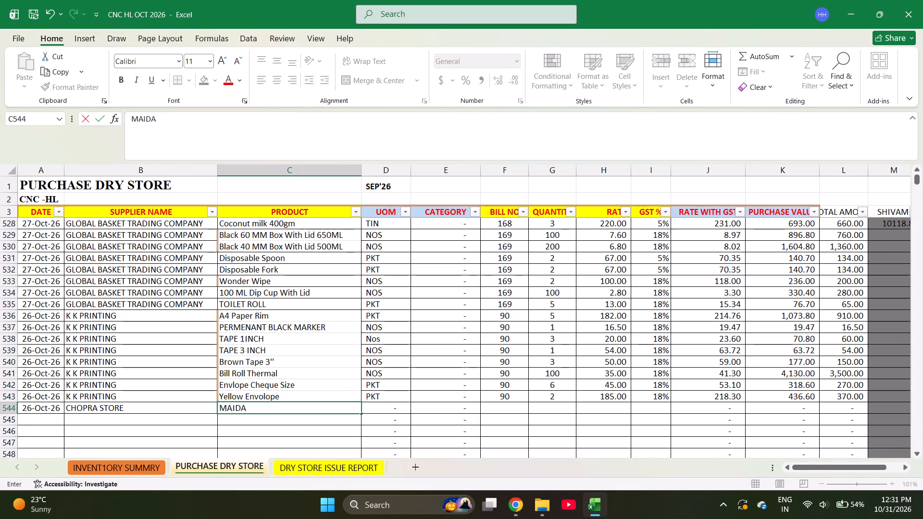
{"action": "key", "text": "space"}
{"action": "key", "text": "ctrl+Page_Up"}
{"action": "key", "text": "ctrl+f"}
{"action": "type", "text": "MAIDA"}
{"action": "key", "text": "Return"}
{"action": "key", "text": "Escape"}
{"action": "key", "text": "ctrl+c"}
{"action": "key", "text": "ctrl+Page_Down"}
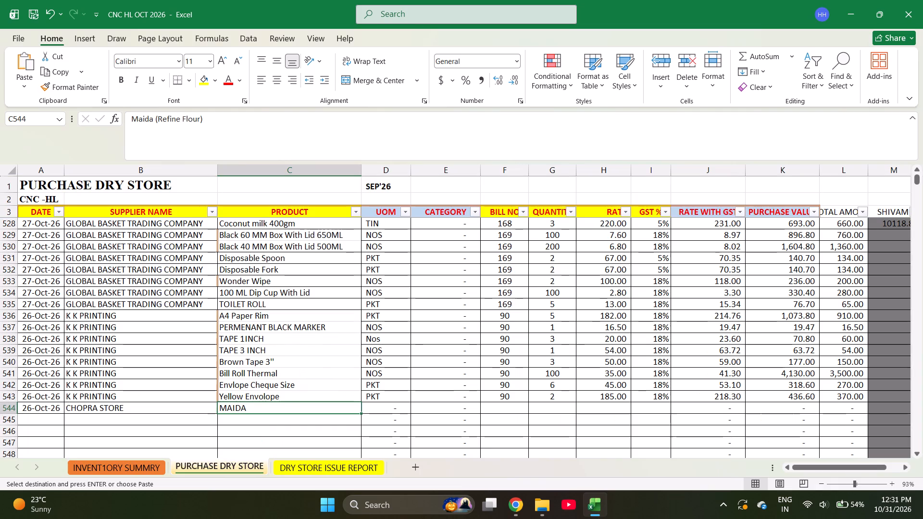
{"action": "key", "text": "Return"}
{"action": "key", "text": "Return"}
Check the second item on the Chopra Store bill and enter BESAN as the product in C545.
{"action": "key", "text": "alt+Tab"}
{"action": "key", "text": "alt+Tab"}
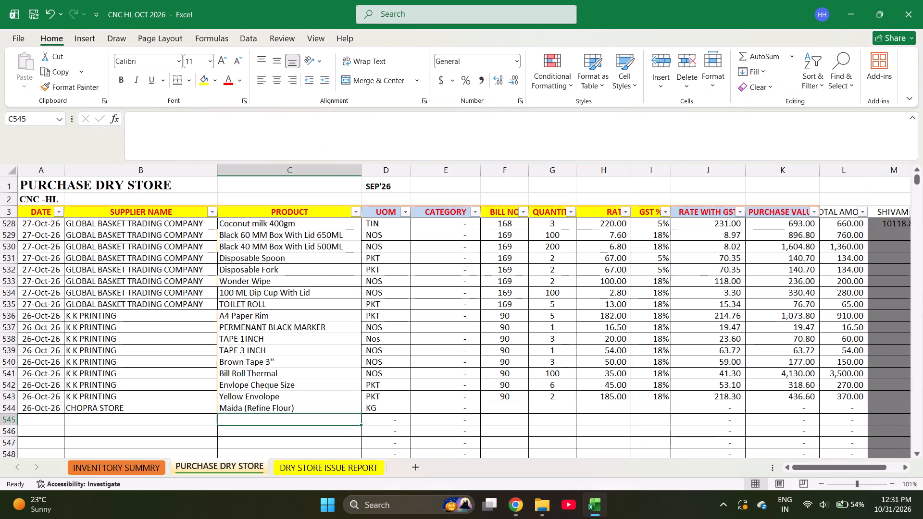
{"action": "type", "text": "BESAN"}
{"action": "key", "text": "Return"}
Find the bill's third item by searching CHANA in the inventory summary sheet and copy Roasted Chana into C546 of the purchase sheet.
{"action": "key", "text": "alt+Tab"}
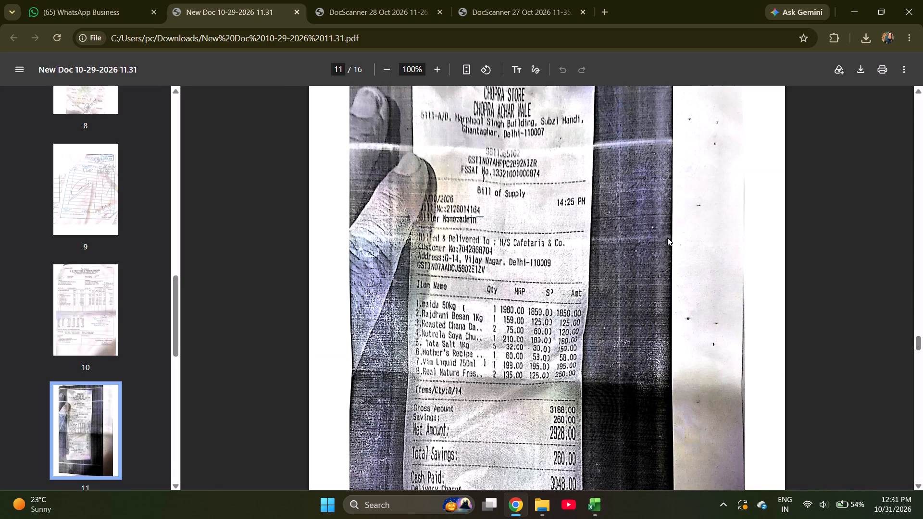
{"action": "key", "text": "alt+Tab"}
{"action": "key", "text": "ctrl+Page_Up"}
{"action": "key", "text": "ctrl+f"}
{"action": "type", "text": "CHAA"}
{"action": "key", "text": "BackSpace"}
{"action": "type", "text": "NA"}
{"action": "key", "text": "Return"}
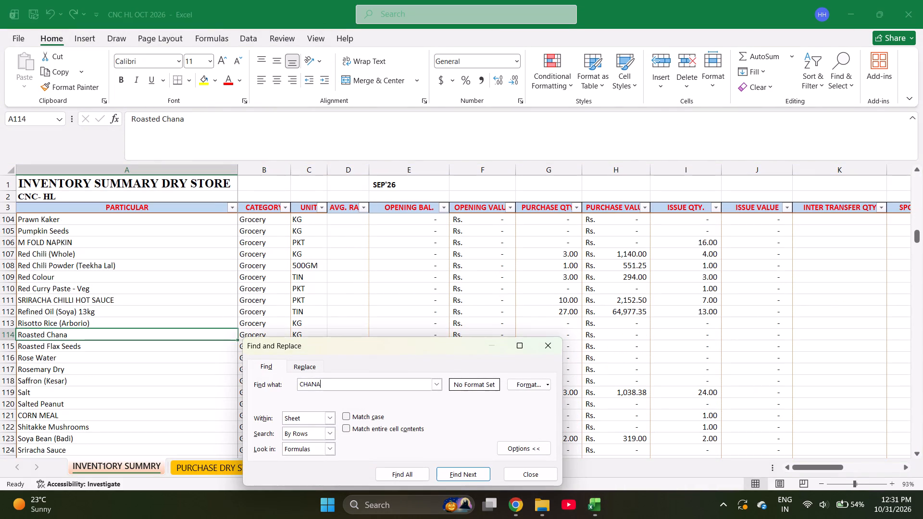
{"action": "key", "text": "Escape"}
{"action": "key", "text": "ctrl+c"}
{"action": "key", "text": "ctrl+Page_Down"}
{"action": "key", "text": "Return"}
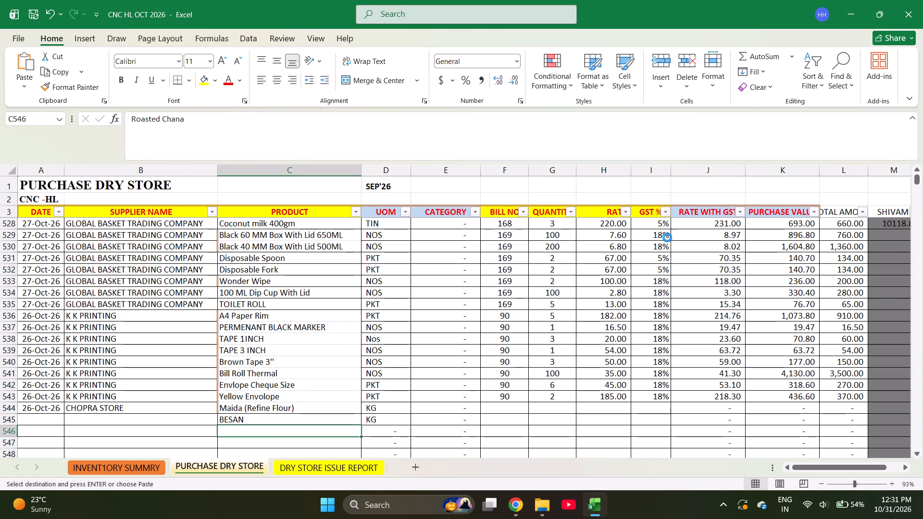
{"action": "key", "text": "Return"}
Check the fourth item on the Chopra Store bill for the product entry in C547.
{"action": "key", "text": "alt+Tab"}
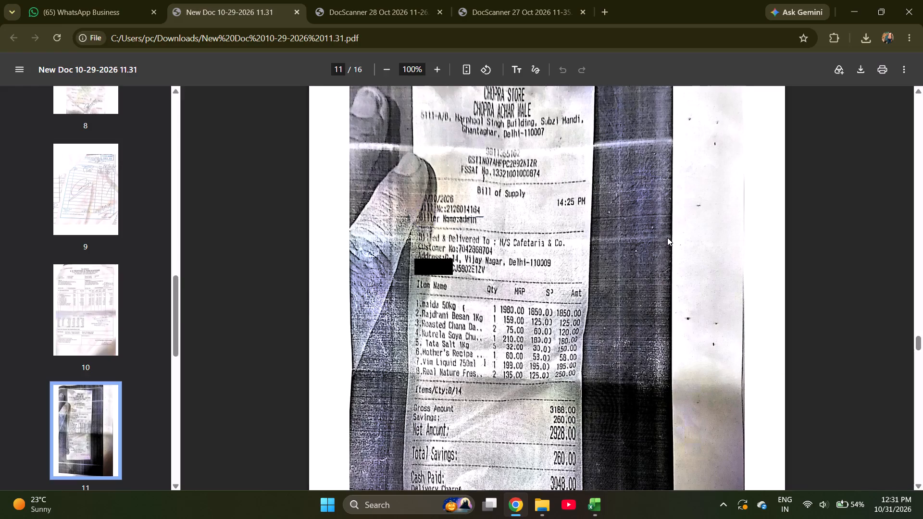
{"action": "key", "text": "alt+Tab"}
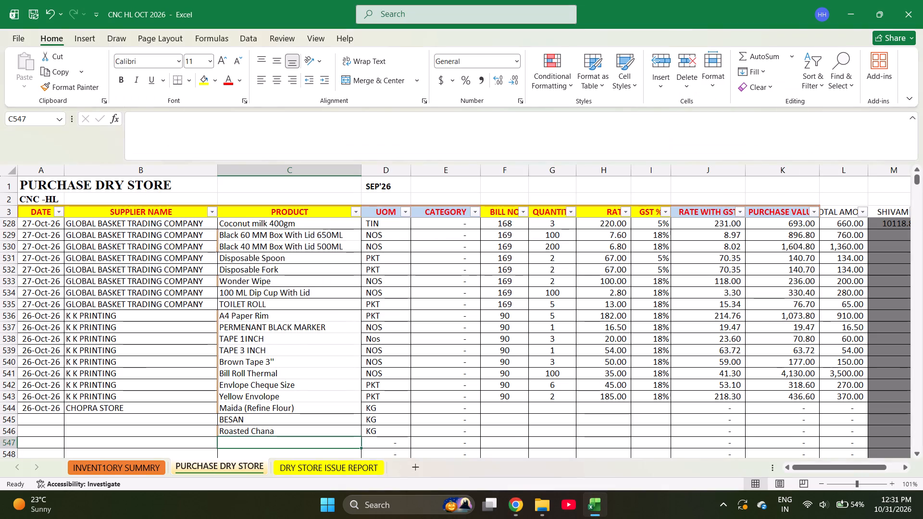
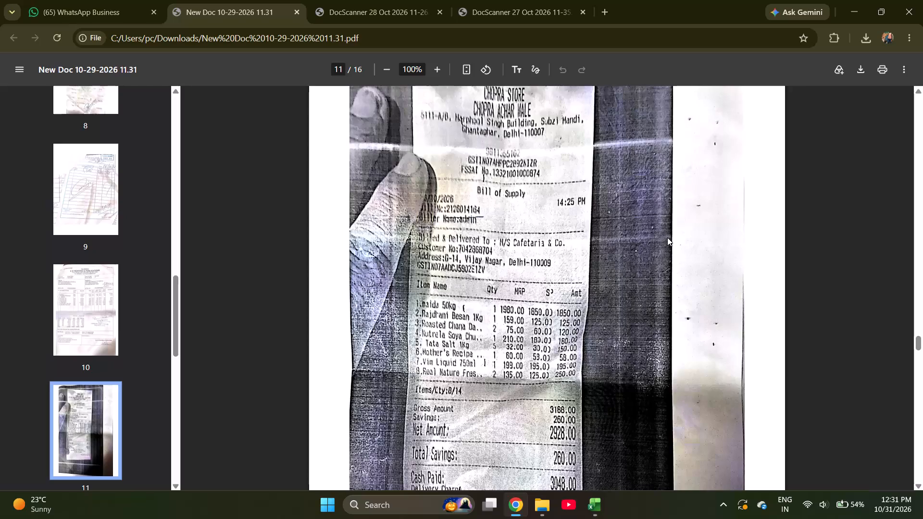
Find SOYA B in the inventory summary sheet and copy Soya Bean (Badi) into product cell C547 of the purchase sheet.
{"action": "key", "text": "alt+Tab"}
{"action": "key", "text": "ctrl+Page_Up"}
{"action": "key", "text": "ctrl+f"}
{"action": "type", "text": "SOYTA"}
{"action": "key", "text": "space"}
{"action": "key", "text": "BackSpace"}
{"action": "key", "text": "BackSpace"}
{"action": "key", "text": "BackSpace"}
{"action": "type", "text": "A B"}
{"action": "key", "text": "Return"}
{"action": "key", "text": "Escape"}
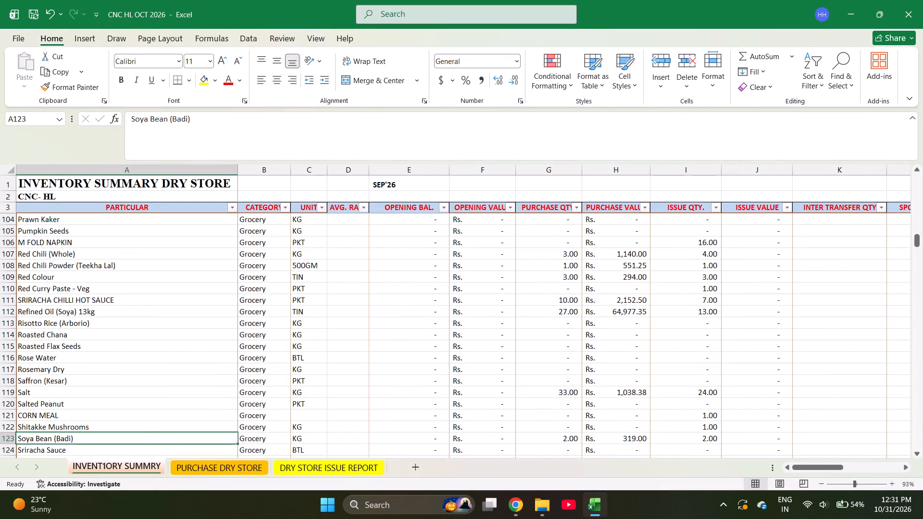
{"action": "key", "text": "ctrl+c"}
{"action": "key", "text": "ctrl+Page_Down"}
{"action": "key", "text": "Return"}
{"action": "key", "text": "Return"}
Check the fifth item on the Chopra Store bill and enter SALT as the product in C548.
{"action": "key", "text": "alt+Tab"}
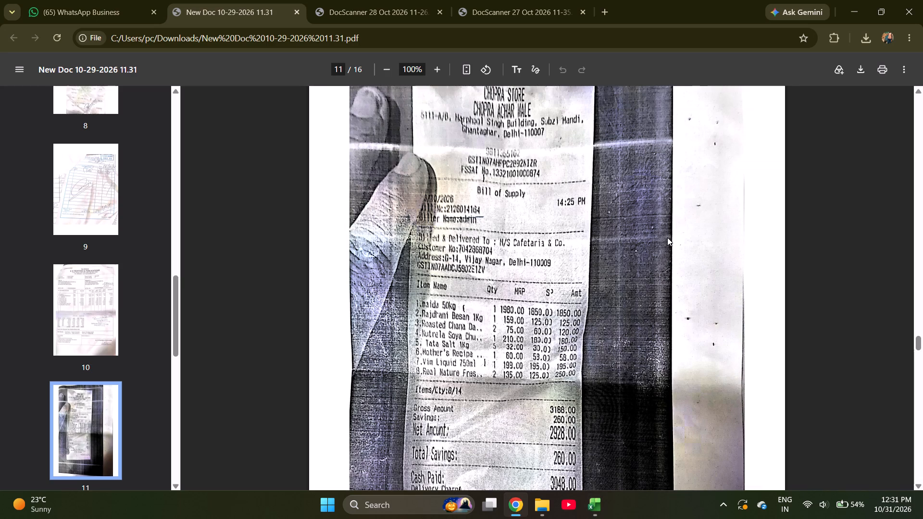
{"action": "key", "text": "alt+Tab"}
{"action": "type", "text": "SALT"}
{"action": "key", "text": "Return"}
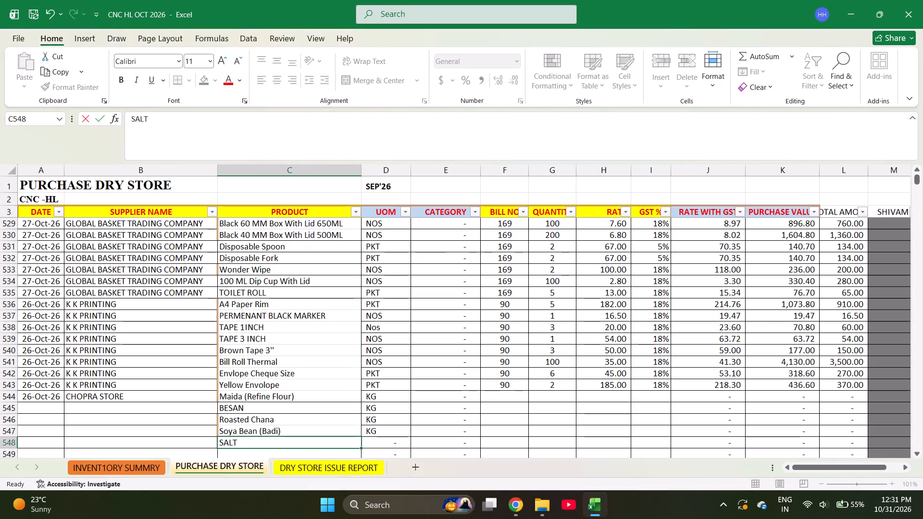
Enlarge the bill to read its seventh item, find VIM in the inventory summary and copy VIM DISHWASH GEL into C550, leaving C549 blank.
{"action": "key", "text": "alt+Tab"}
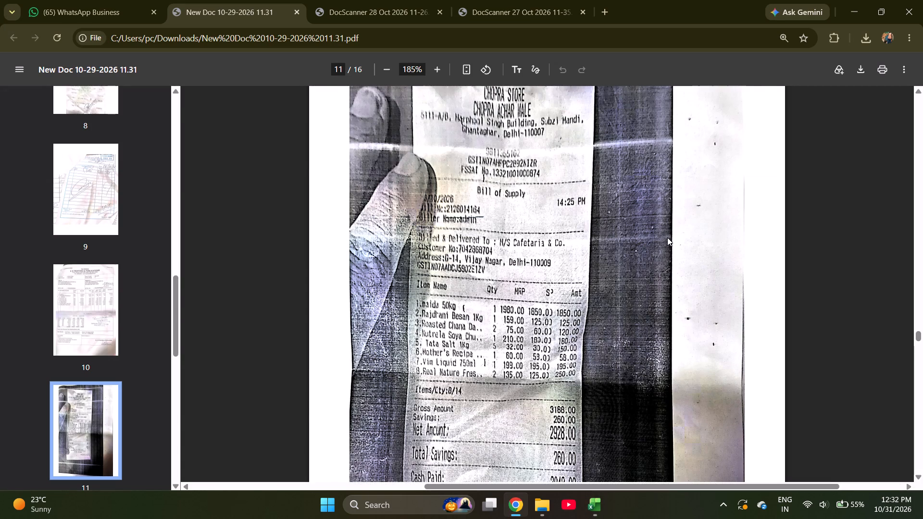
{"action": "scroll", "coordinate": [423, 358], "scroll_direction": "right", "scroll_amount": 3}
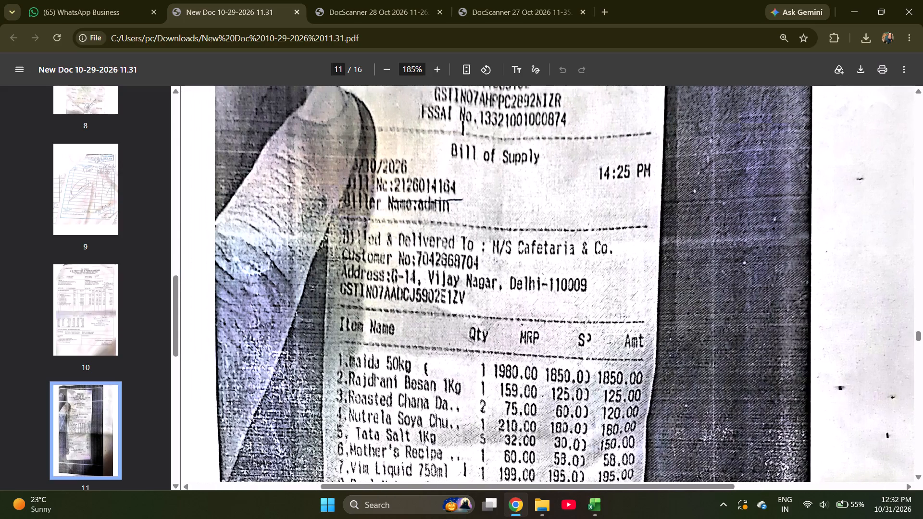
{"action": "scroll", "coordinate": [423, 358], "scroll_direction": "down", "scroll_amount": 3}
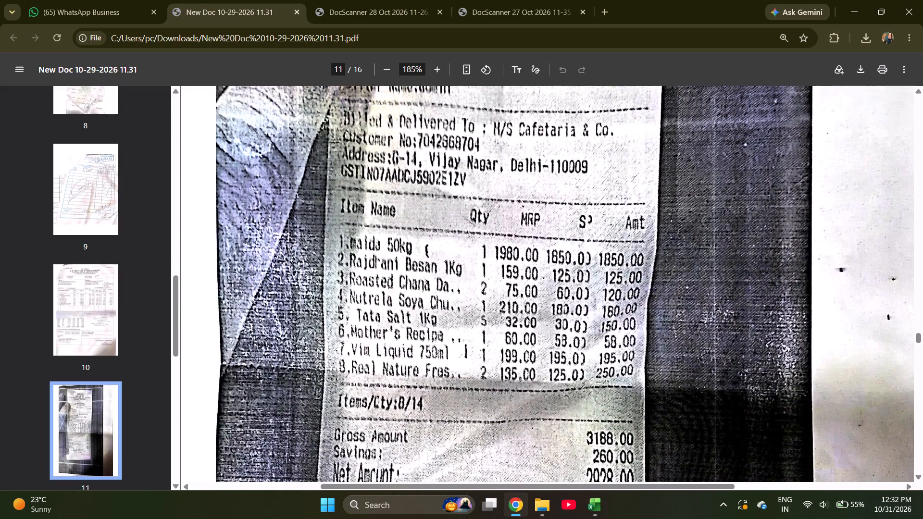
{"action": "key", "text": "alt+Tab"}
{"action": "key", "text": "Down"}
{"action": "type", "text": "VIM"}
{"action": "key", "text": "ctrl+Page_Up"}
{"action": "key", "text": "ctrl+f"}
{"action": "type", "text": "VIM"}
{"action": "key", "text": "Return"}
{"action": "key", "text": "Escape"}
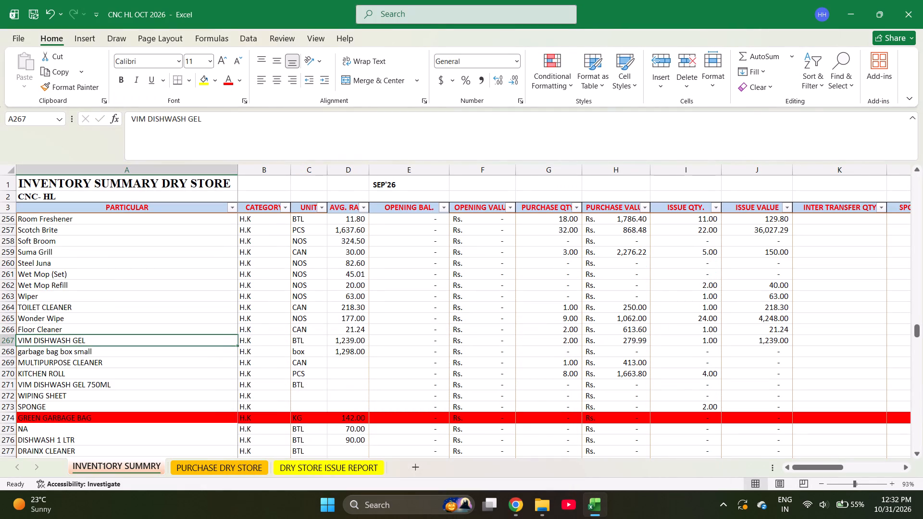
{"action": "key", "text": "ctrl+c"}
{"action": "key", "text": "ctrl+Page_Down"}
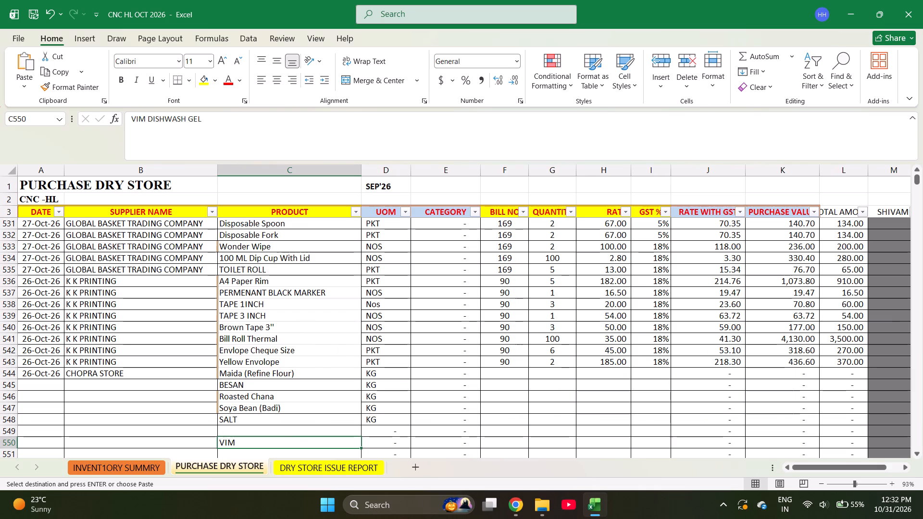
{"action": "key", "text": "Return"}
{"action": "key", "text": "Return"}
Recheck the Vim item on the bill and replace C550 with VIM DISHWASH GEL 750ML copied from the inventory summary sheet.
{"action": "key", "text": "alt+Tab"}
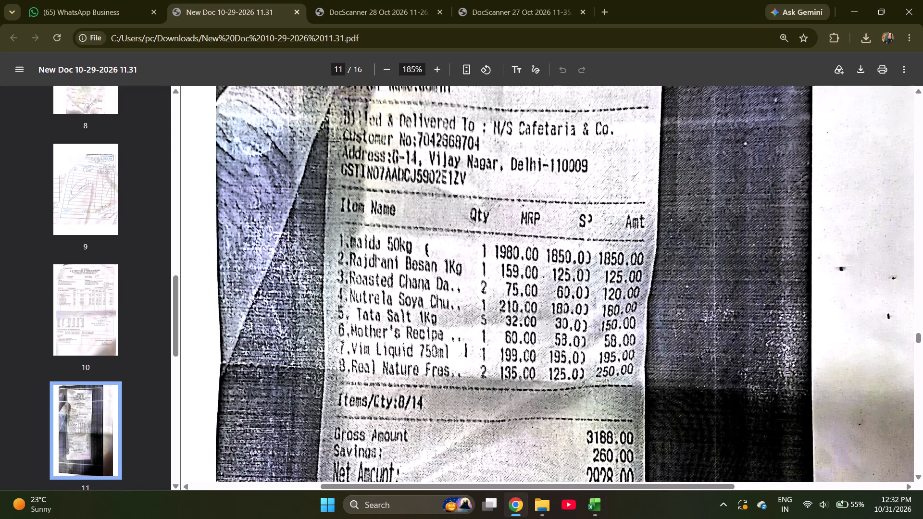
{"action": "key", "text": "alt+Tab"}
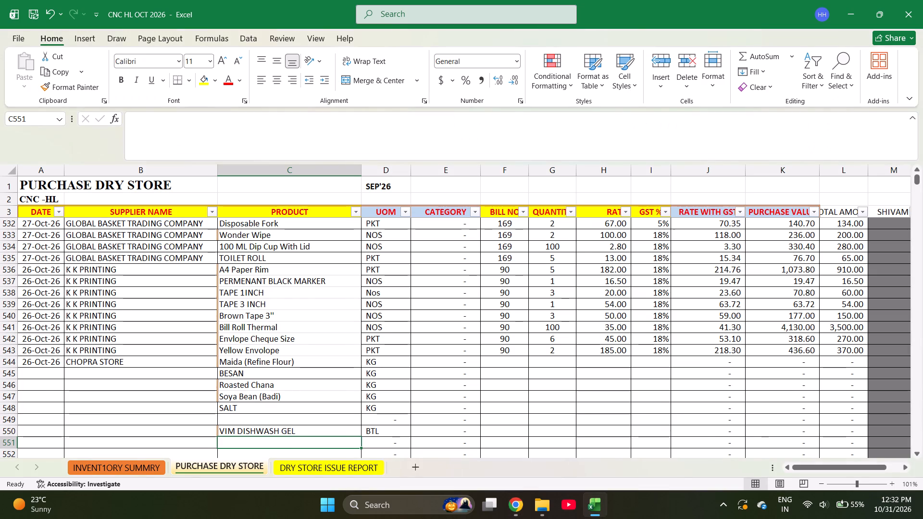
{"action": "key", "text": "ctrl+Page_Up"}
{"action": "key", "text": "Down"}
{"action": "key", "text": "Down"}
{"action": "key", "text": "Down"}
{"action": "key", "text": "Down"}
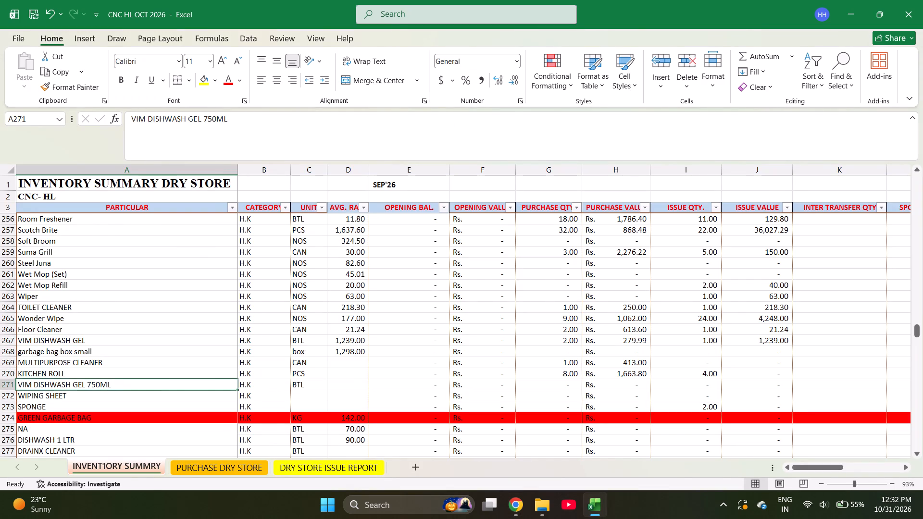
{"action": "key", "text": "ctrl+c"}
{"action": "key", "text": "ctrl+Page_Down"}
{"action": "key", "text": "Return"}
{"action": "key", "text": "ctrl+z"}
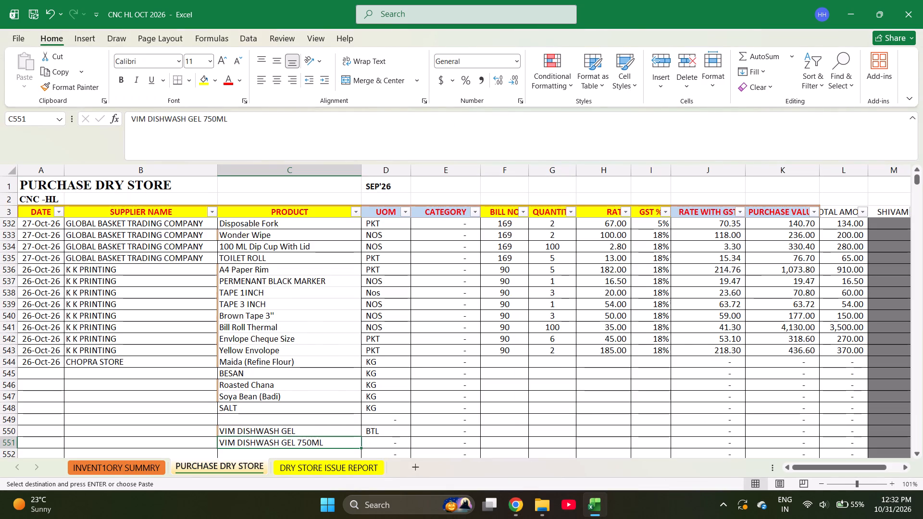
{"action": "key", "text": "Up"}
{"action": "key", "text": "Return"}
{"action": "key", "text": "Return"}
Check the bill's eighth item, find TOMATO J in the inventory summary sheet and copy Tomato Juice into C551 of the purchase sheet.
{"action": "key", "text": "alt+Tab"}
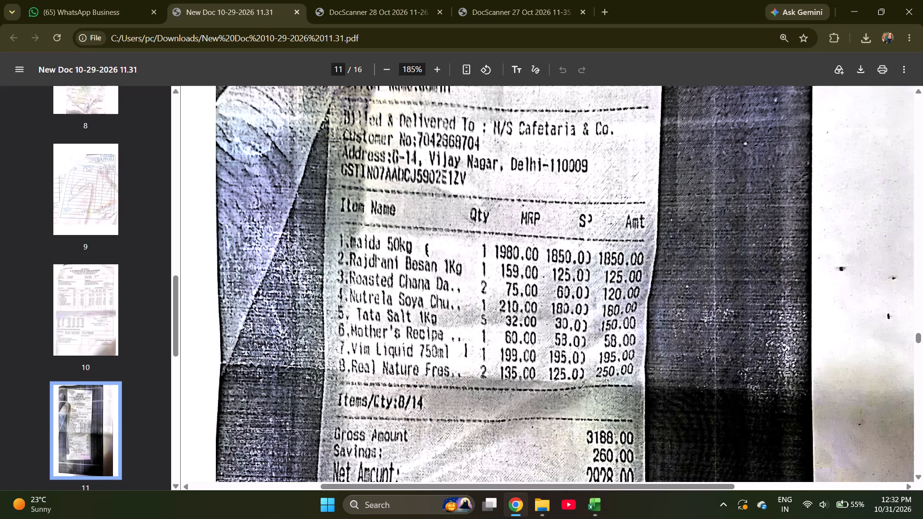
{"action": "key", "text": "alt+Tab"}
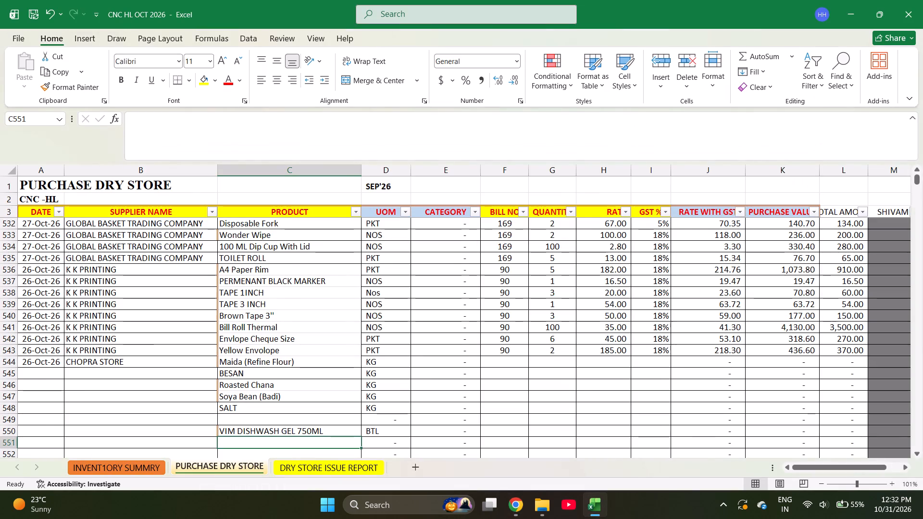
{"action": "key", "text": "ctrl+Page_Up"}
{"action": "key", "text": "ctrl+f"}
{"action": "type", "text": "TOMAYO"}
{"action": "key", "text": "Return"}
{"action": "key", "text": "Return"}
{"action": "key", "text": "BackSpace"}
{"action": "key", "text": "BackSpace"}
{"action": "key", "text": "BackSpace"}
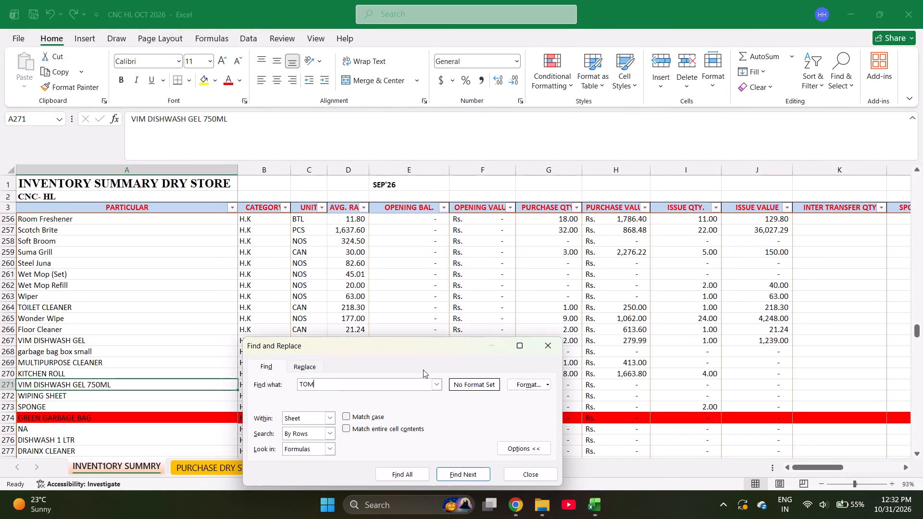
{"action": "type", "text": "ATO"}
{"action": "key", "text": "Return"}
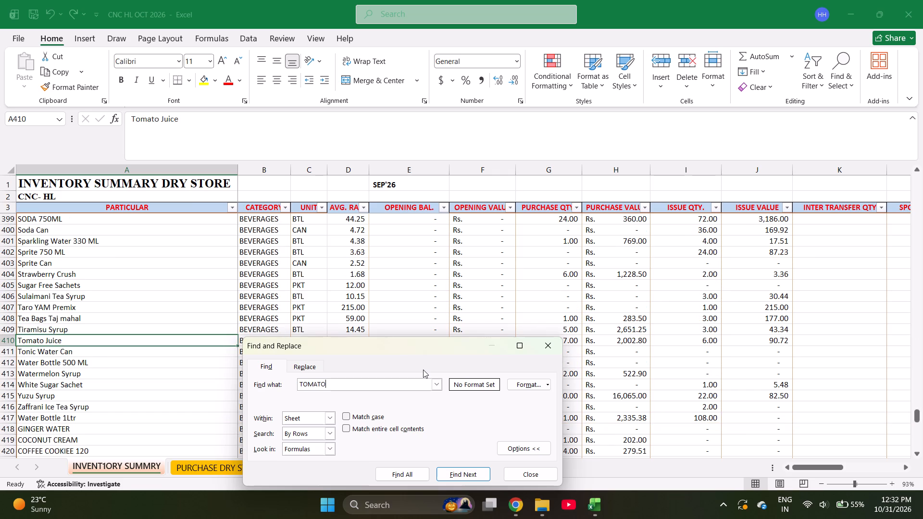
{"action": "key", "text": "Return"}
{"action": "key", "text": "Return"}
{"action": "key", "text": "Return"}
{"action": "key", "text": "Return"}
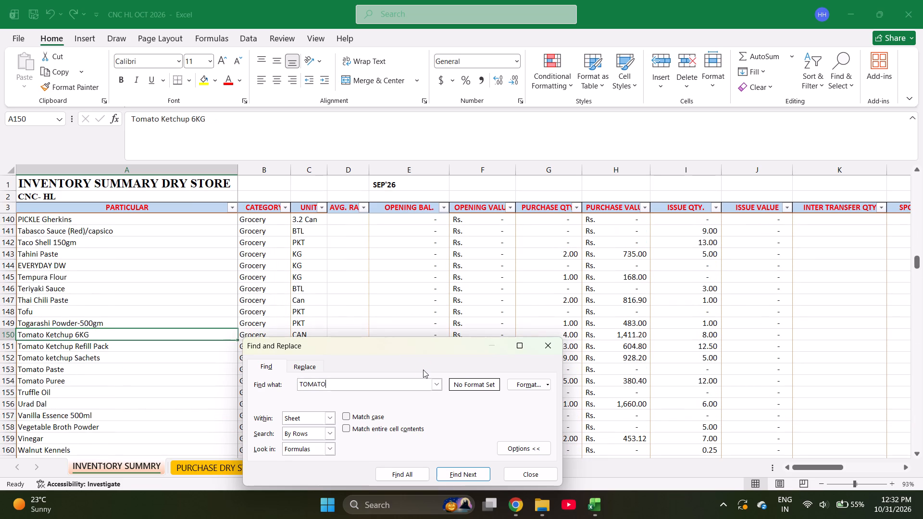
{"action": "key", "text": "space"}
{"action": "type", "text": "J"}
{"action": "key", "text": "Return"}
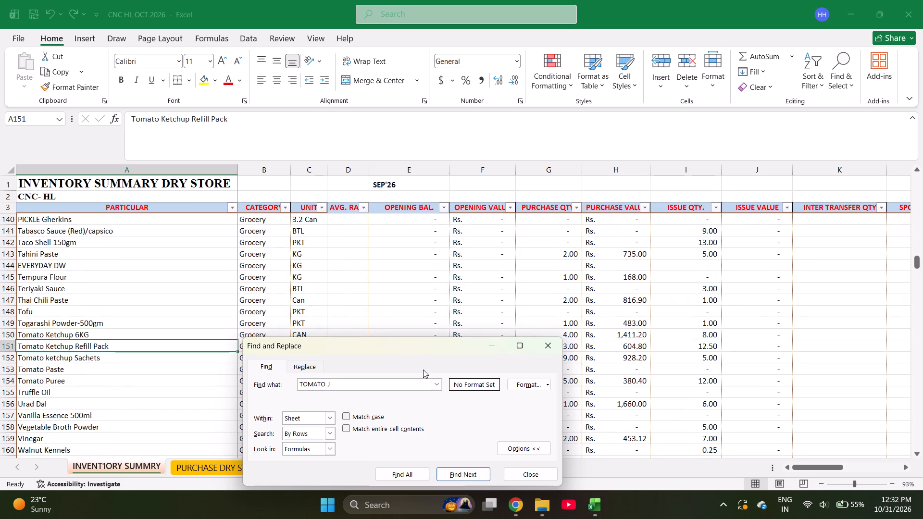
{"action": "key", "text": "Escape"}
{"action": "key", "text": "ctrl+c"}
{"action": "key", "text": "ctrl+Page_Down"}
{"action": "key", "text": "Return"}
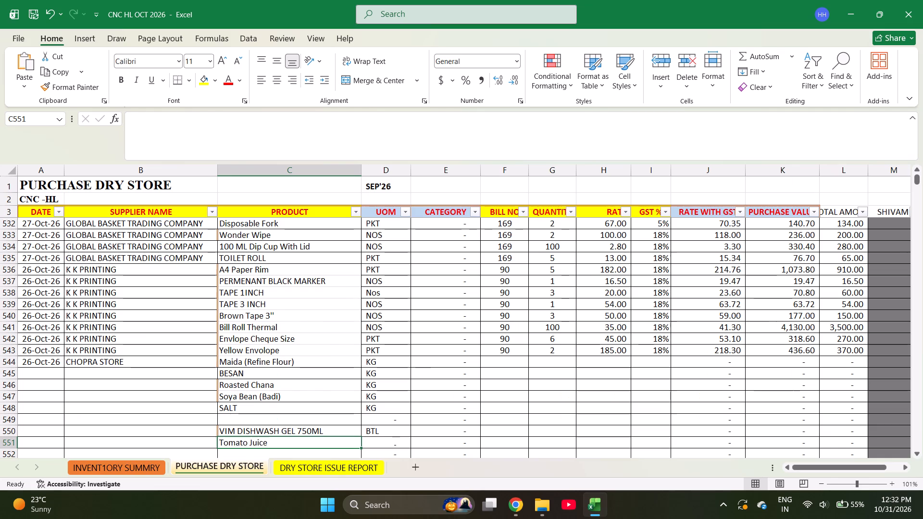
{"action": "key", "text": "Return"}
Recheck the Chopra Store bill and search the inventory summary sheet for TAM.
{"action": "key", "text": "alt+Tab"}
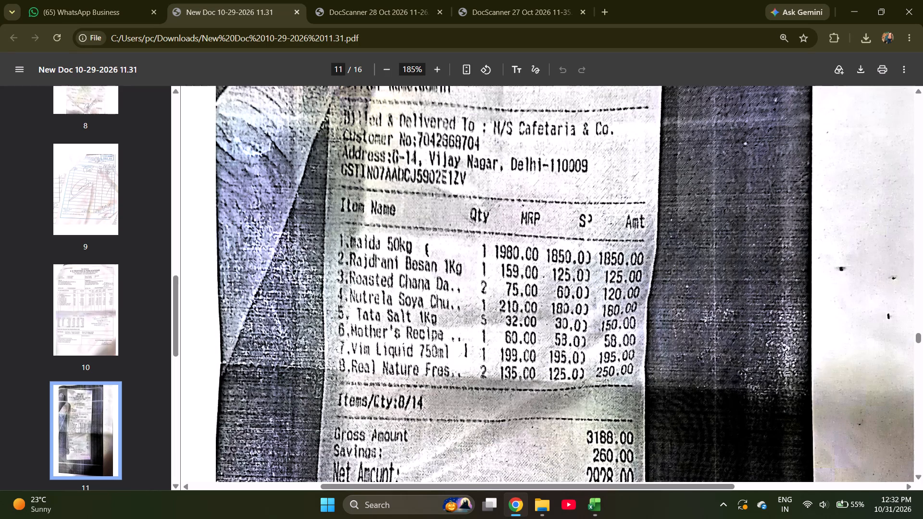
{"action": "key", "text": "alt+Tab"}
{"action": "key", "text": "ctrl+Page_Up"}
{"action": "key", "text": "ctrl+f"}
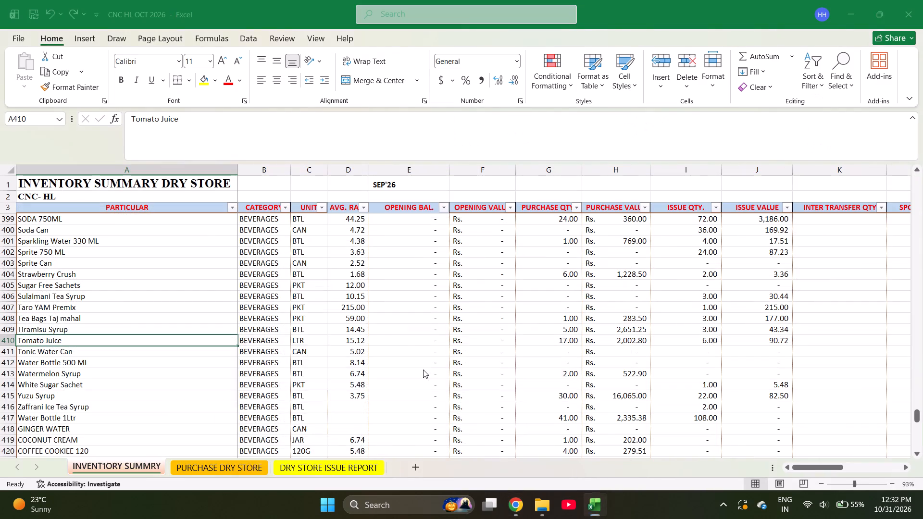
{"action": "type", "text": "TAM"}
{"action": "key", "text": "Return"}
{"action": "key", "text": "Escape"}
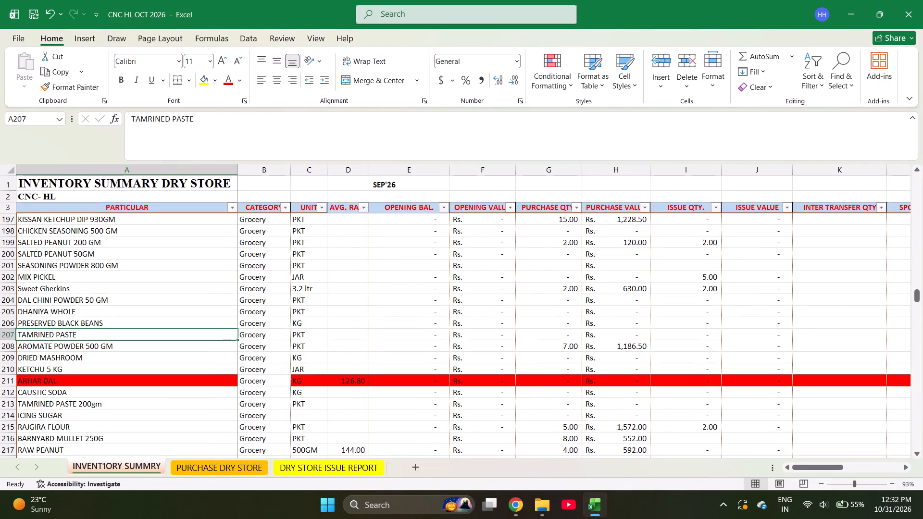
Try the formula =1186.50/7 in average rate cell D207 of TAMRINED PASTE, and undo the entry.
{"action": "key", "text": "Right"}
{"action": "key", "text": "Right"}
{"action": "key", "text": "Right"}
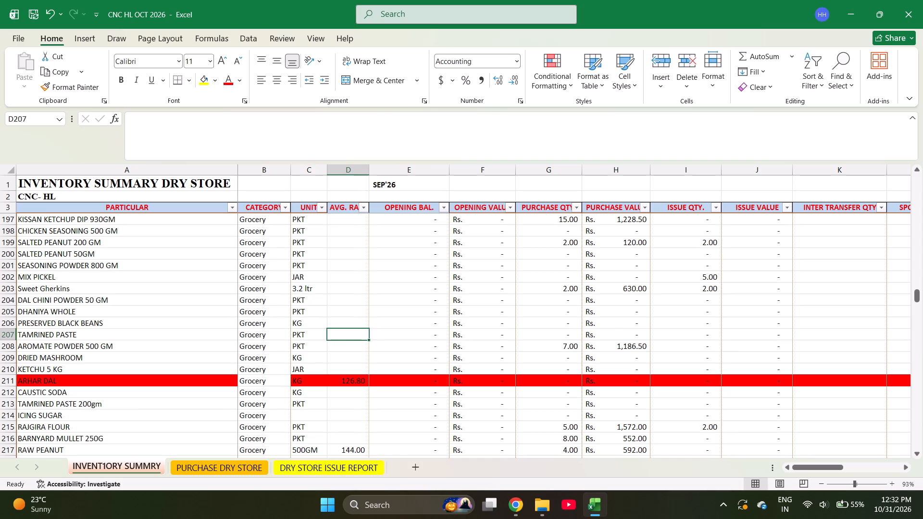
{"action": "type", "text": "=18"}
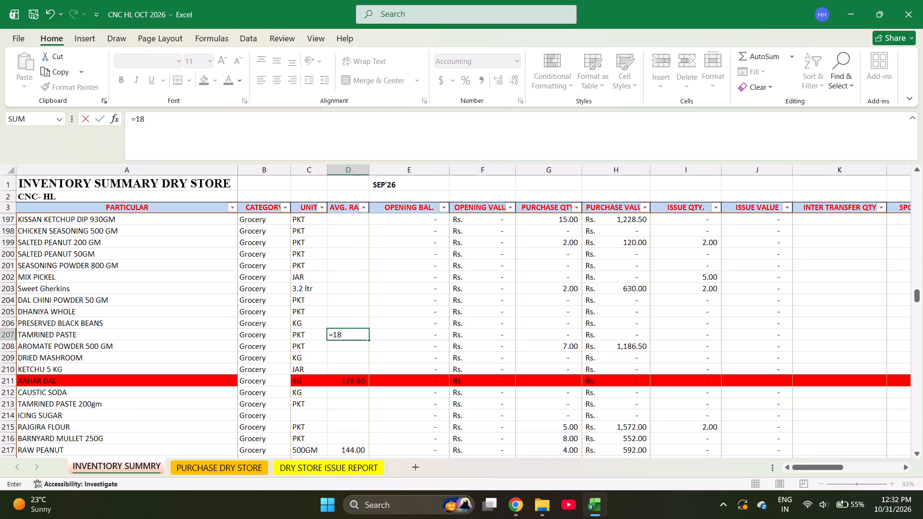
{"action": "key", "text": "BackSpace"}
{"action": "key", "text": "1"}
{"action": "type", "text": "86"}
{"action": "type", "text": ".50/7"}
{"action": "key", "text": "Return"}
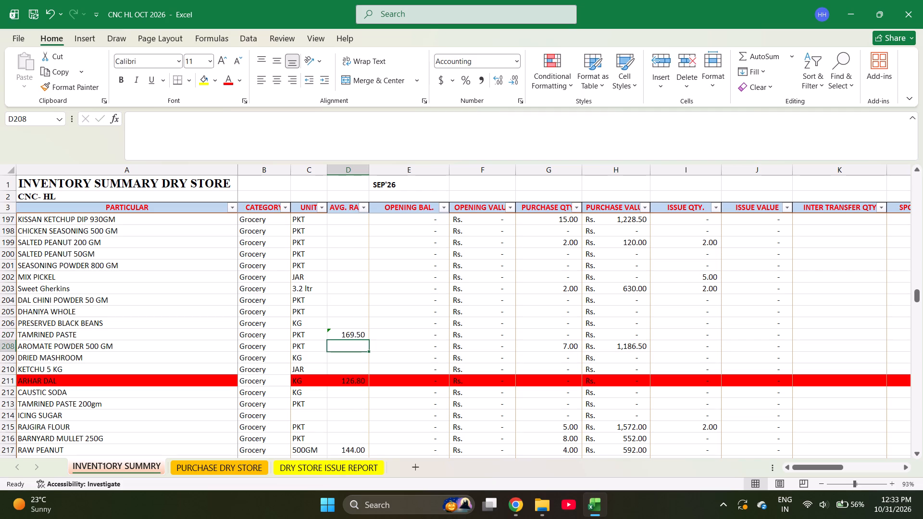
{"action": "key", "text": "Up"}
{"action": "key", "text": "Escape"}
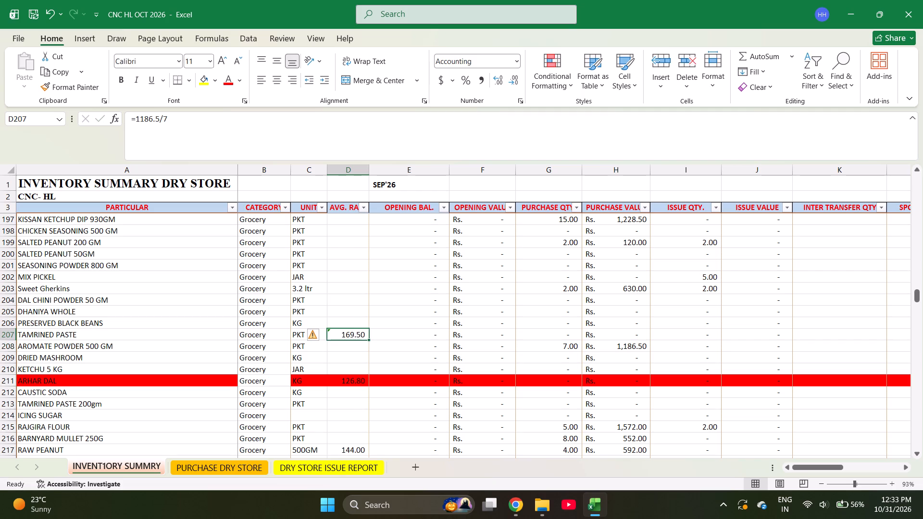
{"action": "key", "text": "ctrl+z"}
Save the CNC HL OCT 2026 workbook.
{"action": "key", "text": "ctrl+s"}
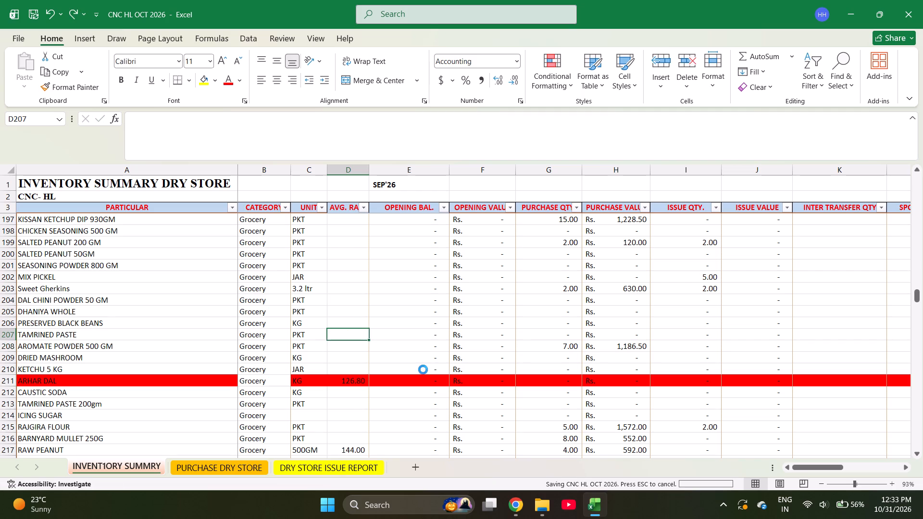